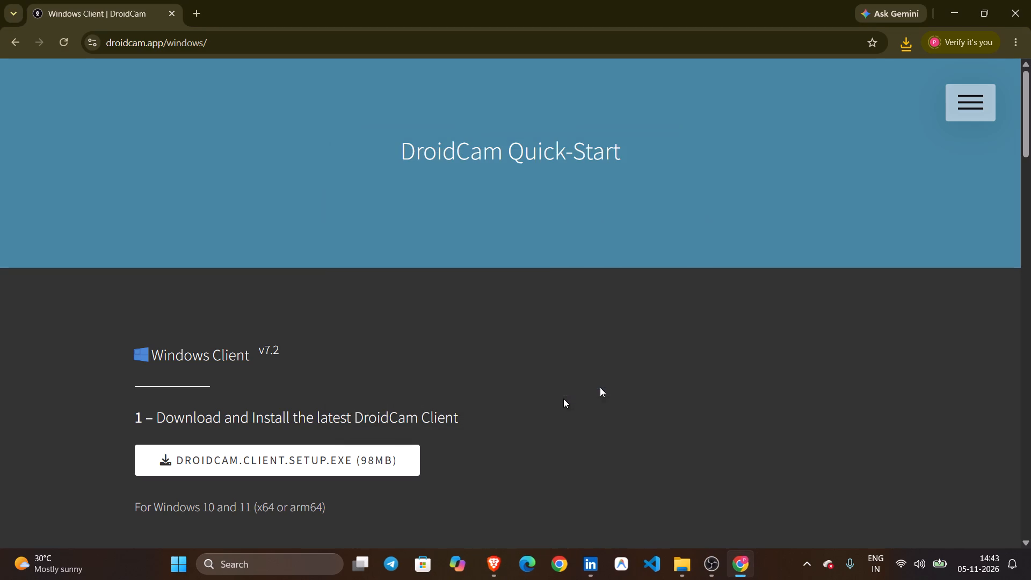
Search the computer for "droi" and launch the DroidCam client.
{"action": "left_click", "coordinate": [274, 567]}
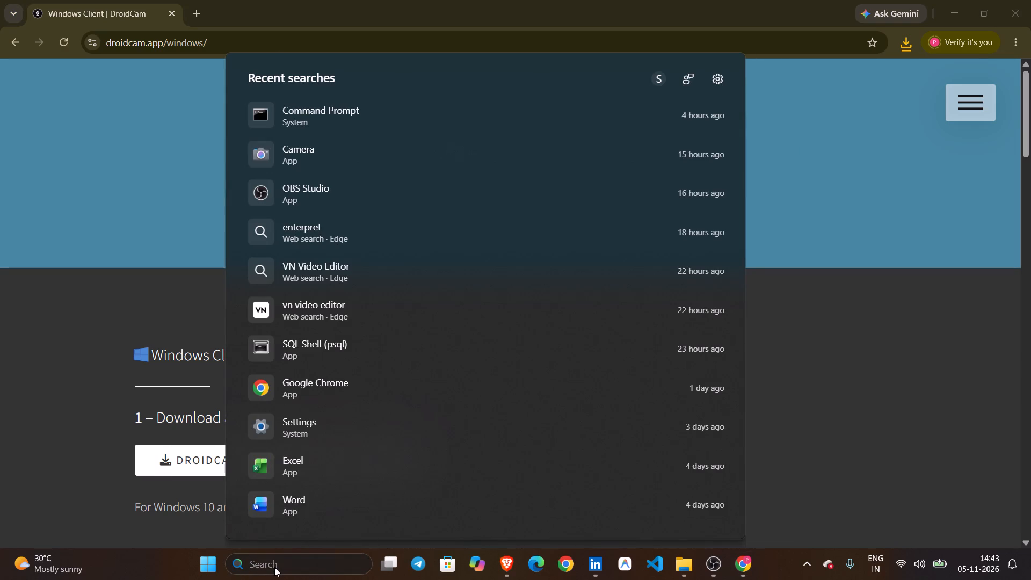
{"action": "type", "text": "droi"}
{"action": "key", "text": "Return"}
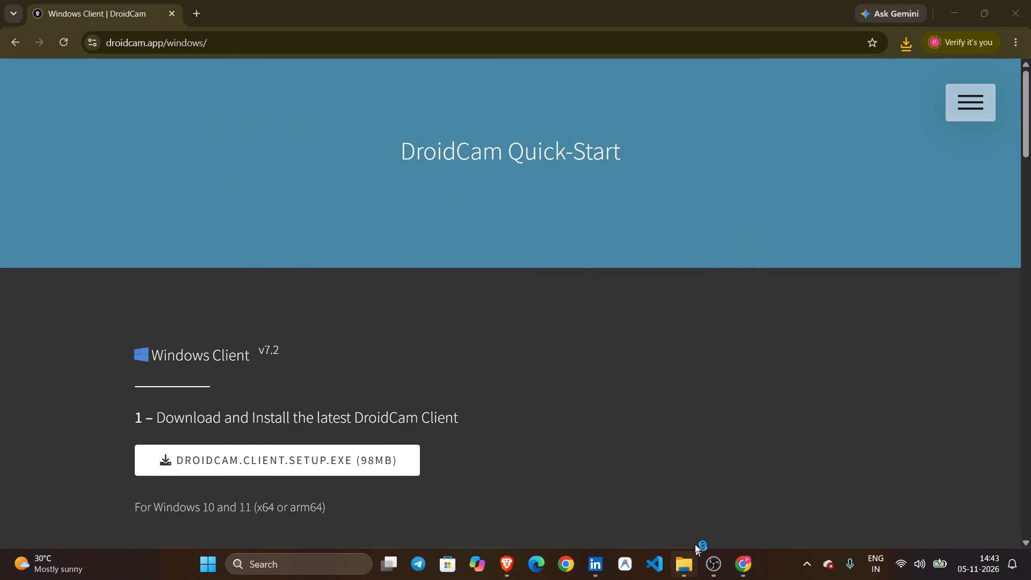
Switch to OBS Studio, hide the Video Capture Device source in the scene, and minimize the window.
{"action": "left_click", "coordinate": [709, 565]}
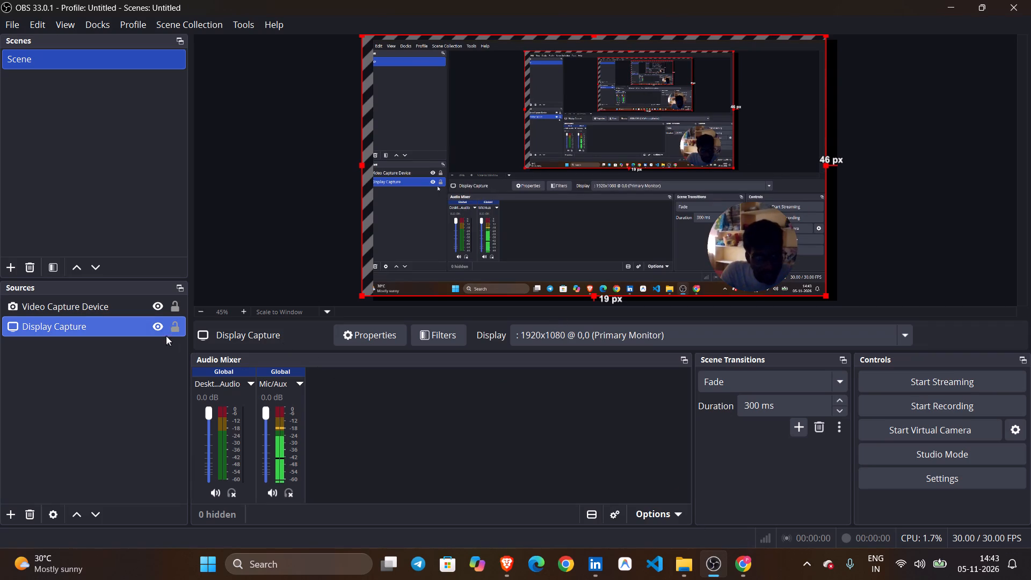
{"action": "left_click", "coordinate": [154, 322]}
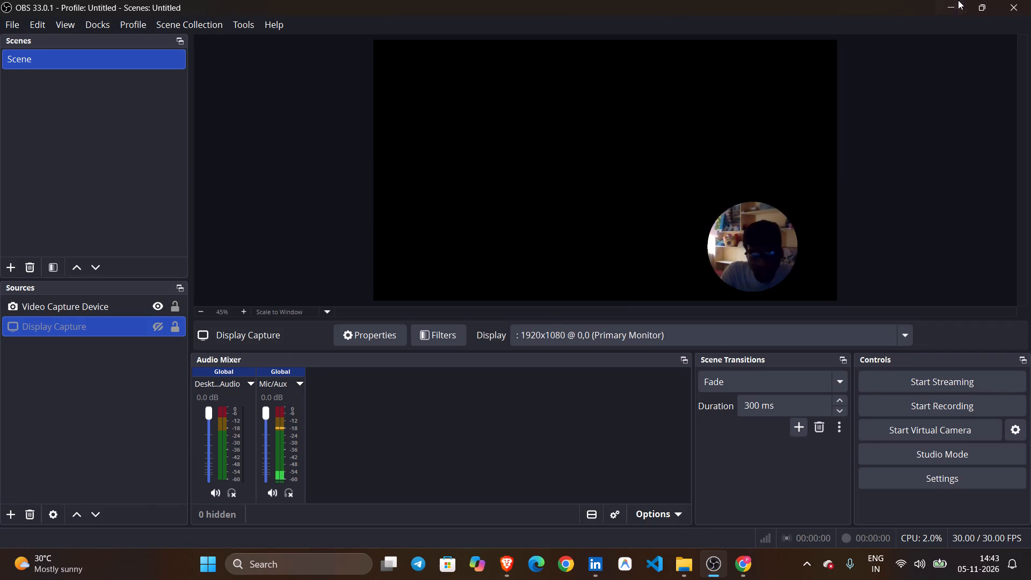
{"action": "left_click", "coordinate": [159, 321]}
{"action": "left_click", "coordinate": [158, 303]}
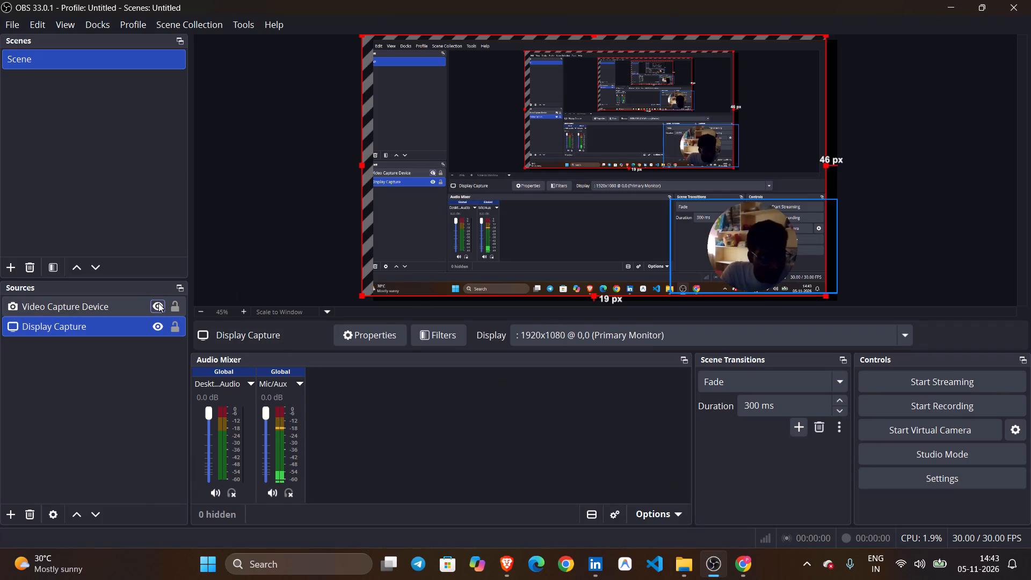
{"action": "left_click", "coordinate": [945, 0]}
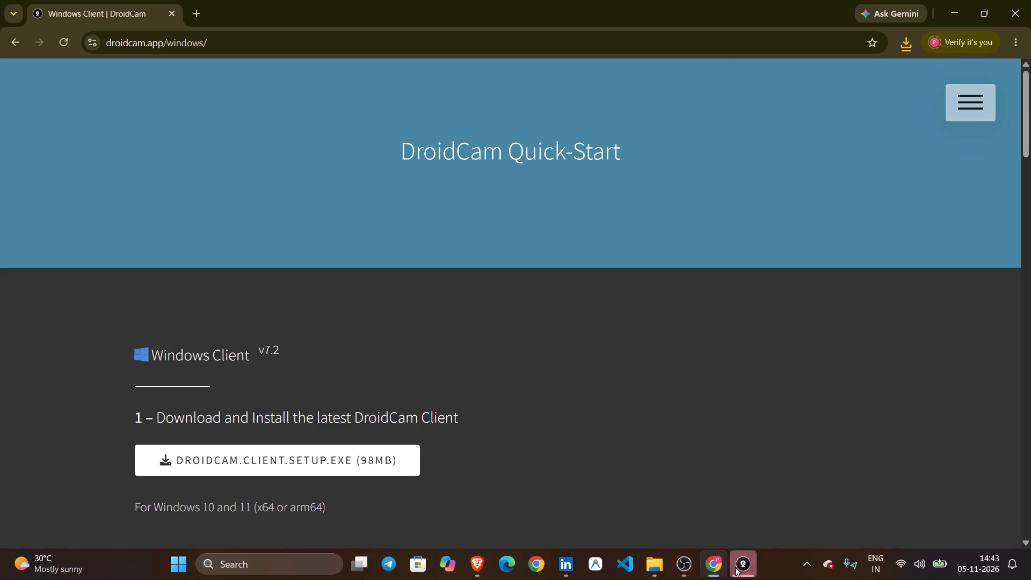
Switch to the DroidCam Client window and maximize it.
{"action": "left_click", "coordinate": [736, 567]}
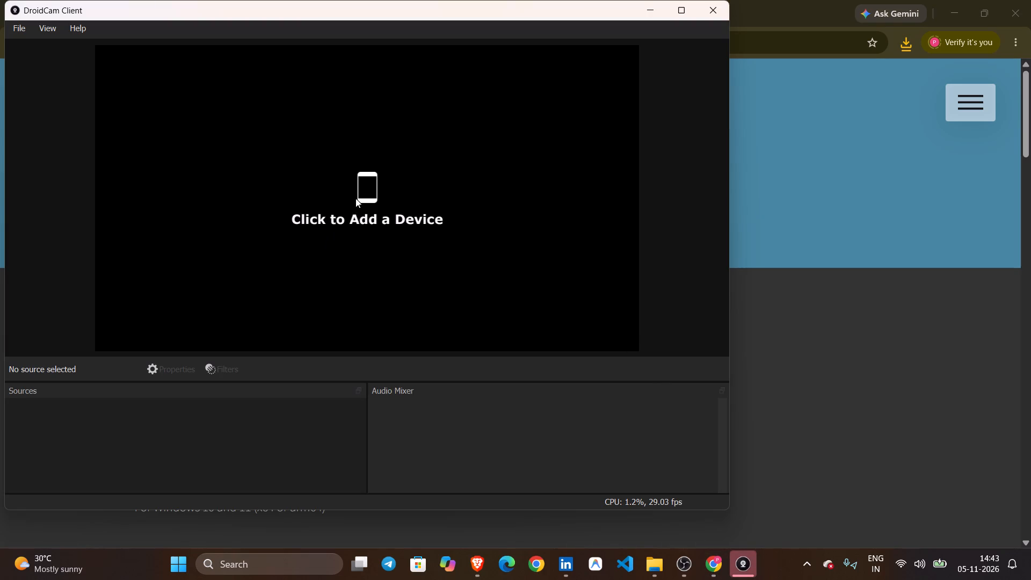
{"action": "left_click", "coordinate": [678, 13]}
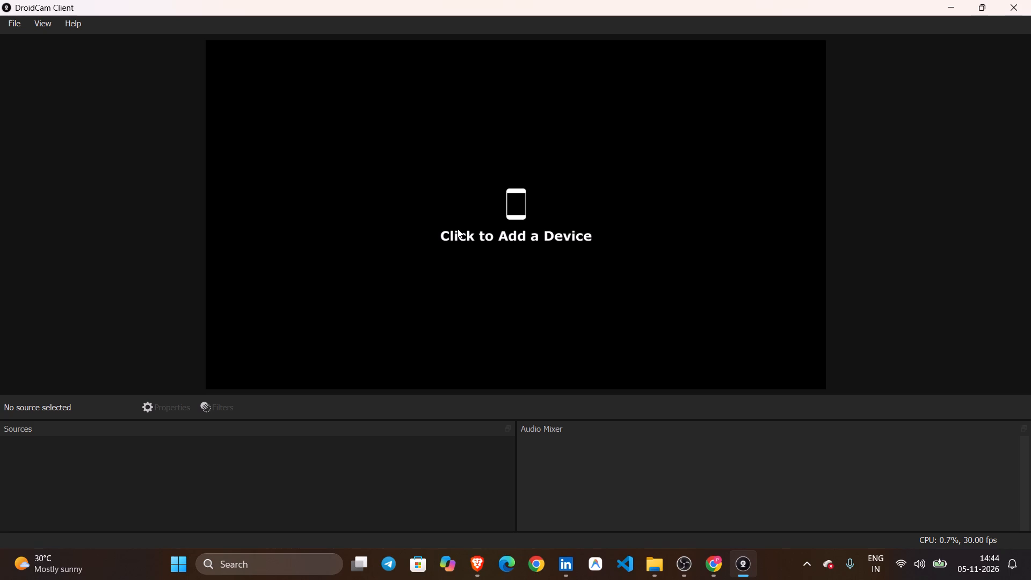
Add a device over WiFi using IP 100.127.254.192 with audio enabled, keeping the default device name, and connect to it.
{"action": "left_click", "coordinate": [158, 408]}
{"action": "left_click", "coordinate": [519, 208]}
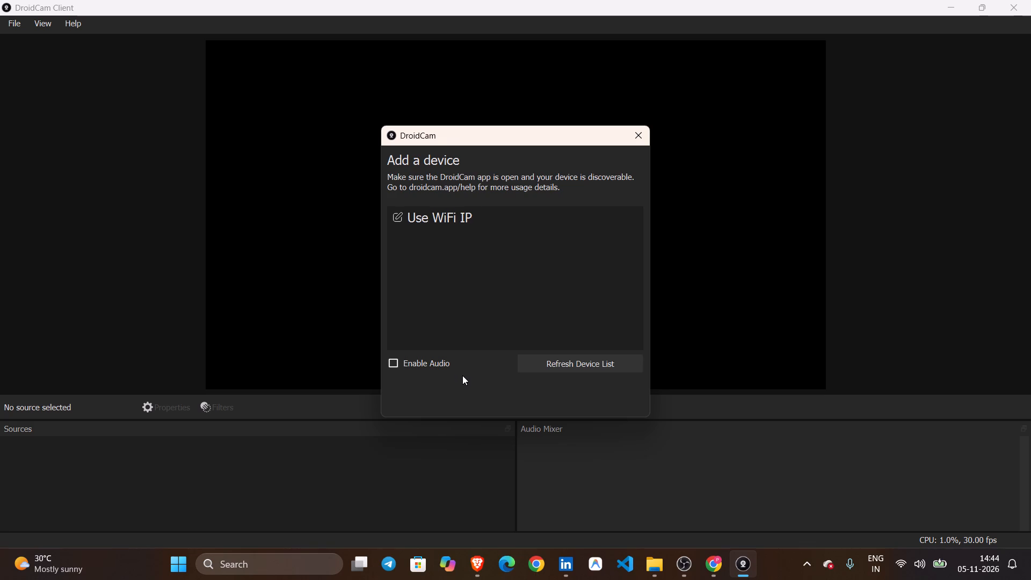
{"action": "left_click", "coordinate": [445, 220]}
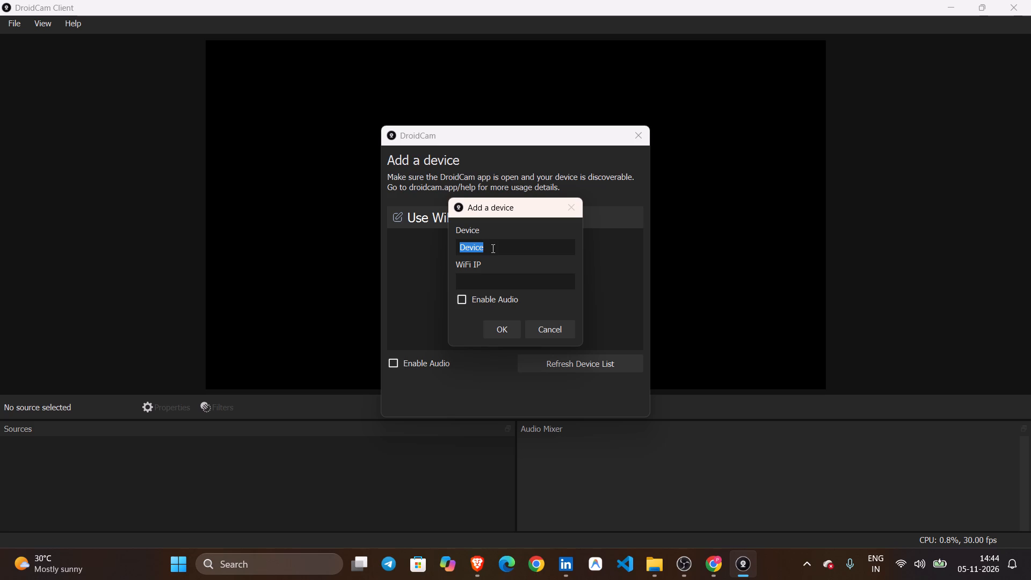
{"action": "left_click", "coordinate": [482, 284]}
{"action": "left_click", "coordinate": [461, 301]}
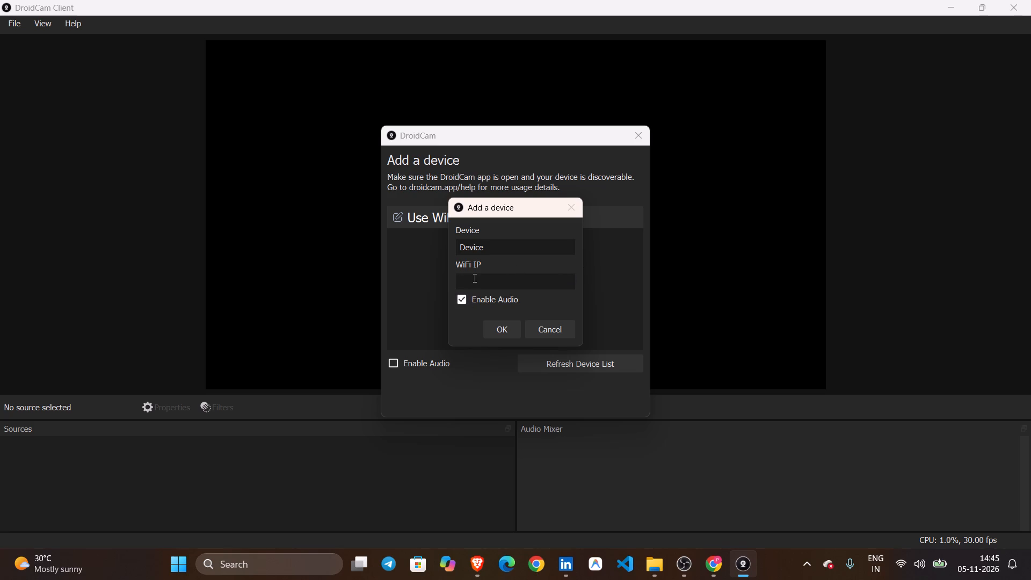
{"action": "left_click", "coordinate": [474, 277]}
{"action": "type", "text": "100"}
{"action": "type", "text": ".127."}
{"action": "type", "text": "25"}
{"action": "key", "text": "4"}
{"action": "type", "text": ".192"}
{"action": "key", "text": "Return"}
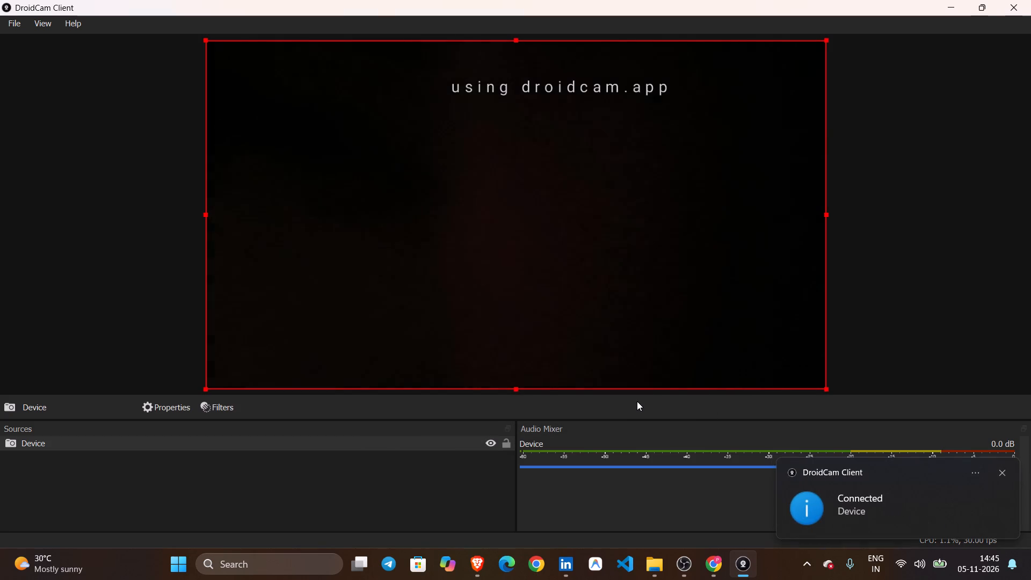
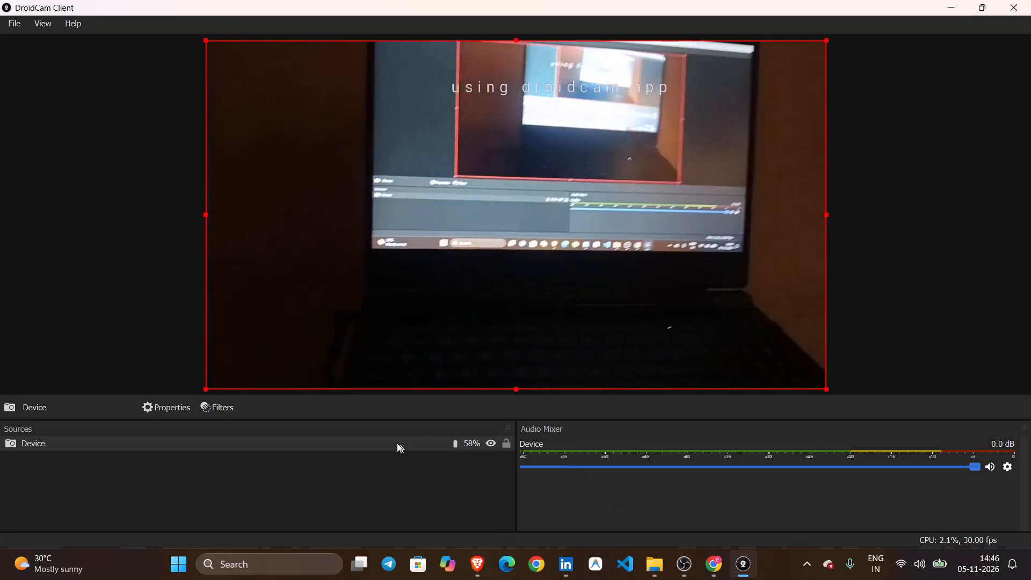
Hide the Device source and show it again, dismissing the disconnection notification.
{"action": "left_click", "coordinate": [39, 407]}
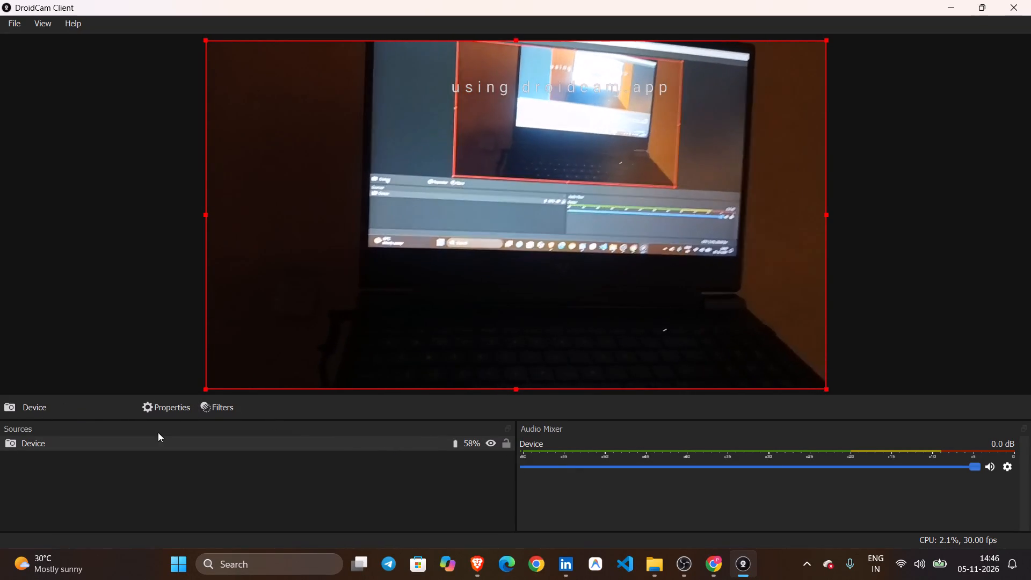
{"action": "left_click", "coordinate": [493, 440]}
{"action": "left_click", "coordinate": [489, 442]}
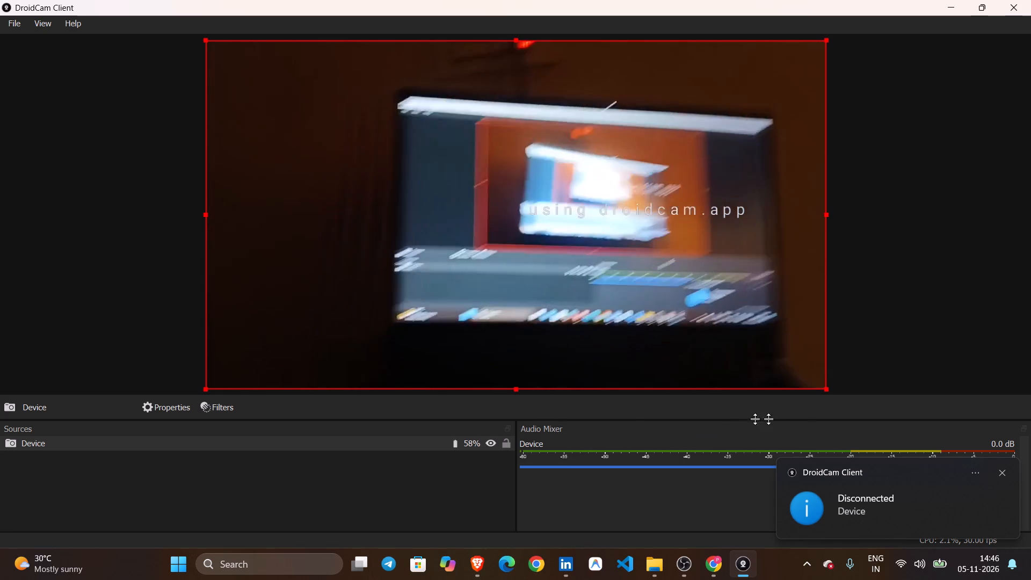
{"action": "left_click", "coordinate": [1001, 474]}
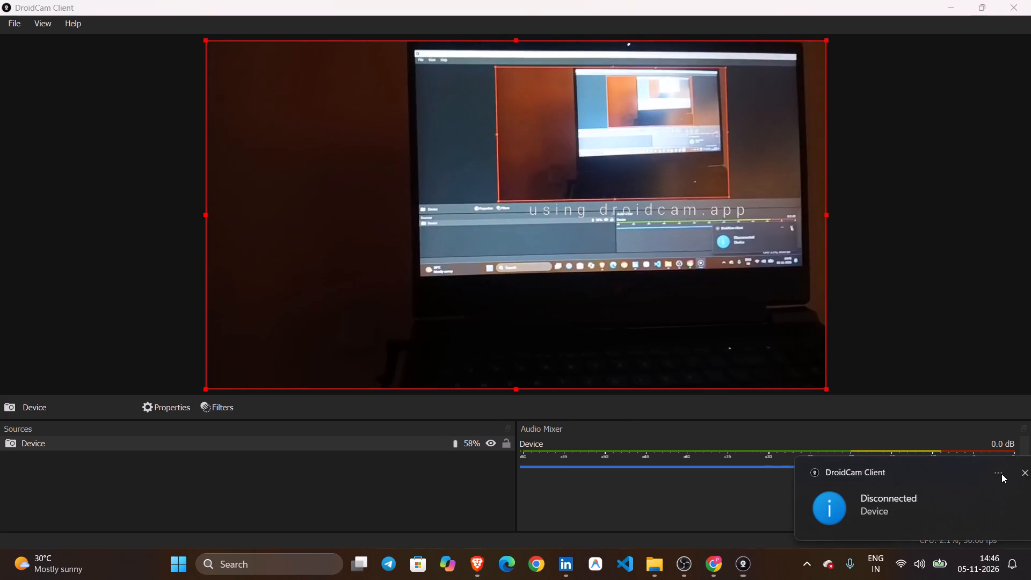
Resize the Device video slightly smaller than the canvas and move it against the canvas's left edge, roughly centred vertically.
{"action": "left_click_drag", "start_coordinate": [824, 386], "coordinate": [749, 342]}
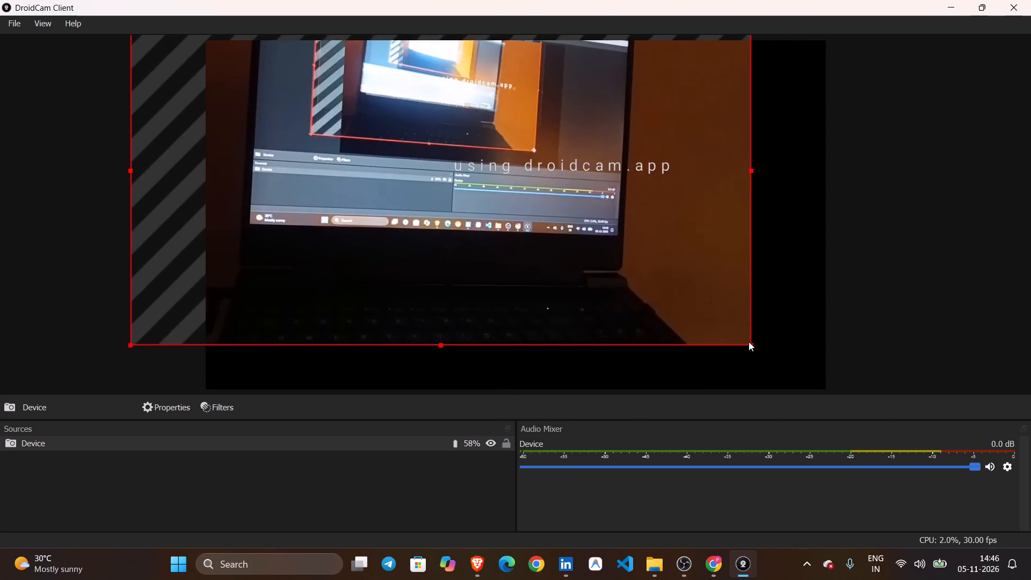
{"action": "left_click_drag", "start_coordinate": [750, 343], "coordinate": [859, 398]}
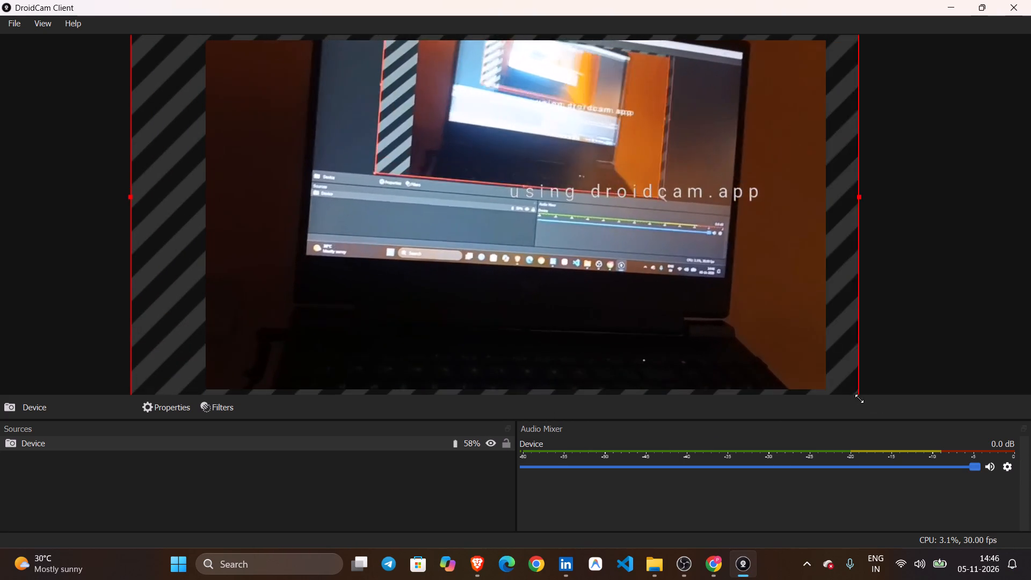
{"action": "left_click_drag", "start_coordinate": [859, 398], "coordinate": [730, 308]}
{"action": "left_click_drag", "start_coordinate": [494, 149], "coordinate": [603, 238]}
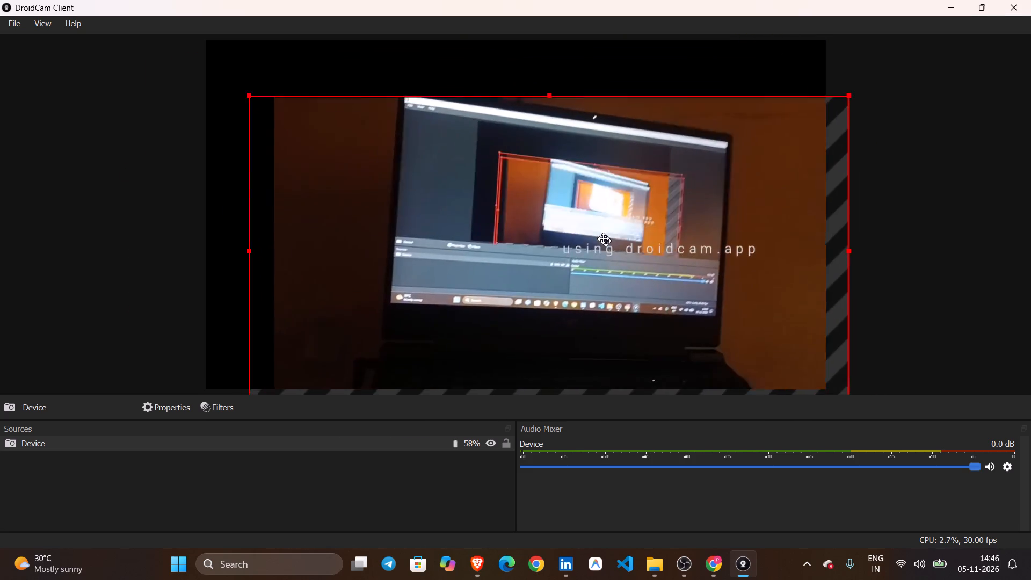
{"action": "left_click_drag", "start_coordinate": [603, 238], "coordinate": [573, 215]}
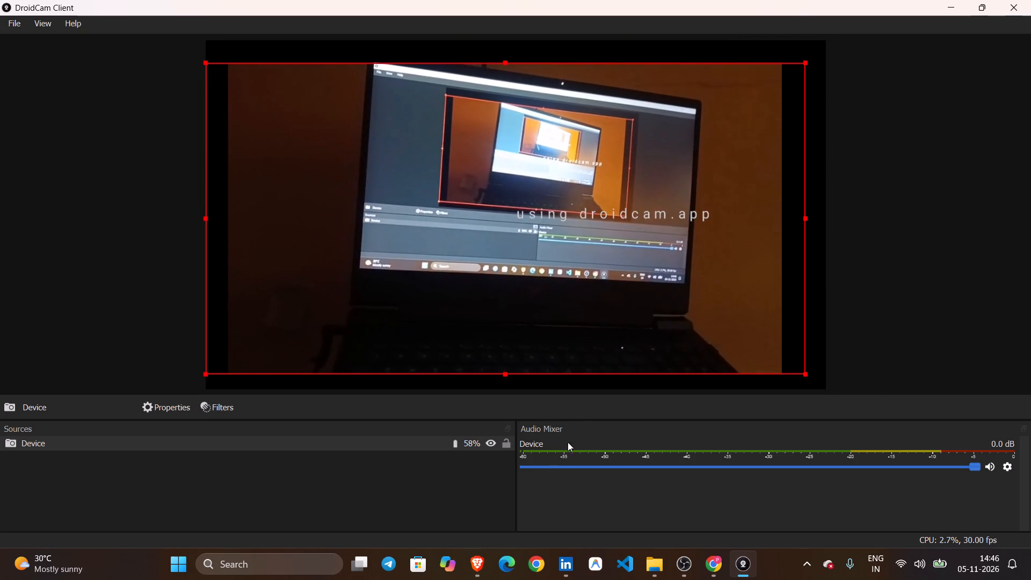
Stretch the Device video's bounding box to the bottom and right edges of the canvas.
{"action": "left_click", "coordinate": [500, 253]}
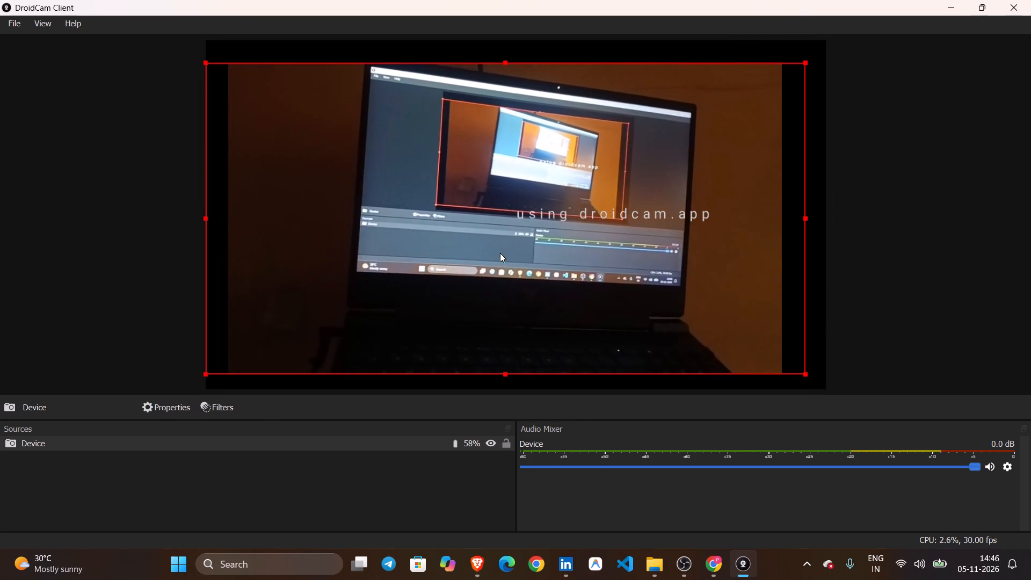
{"action": "triple_click", "coordinate": [500, 251]}
{"action": "left_click_drag", "start_coordinate": [505, 375], "coordinate": [509, 386]}
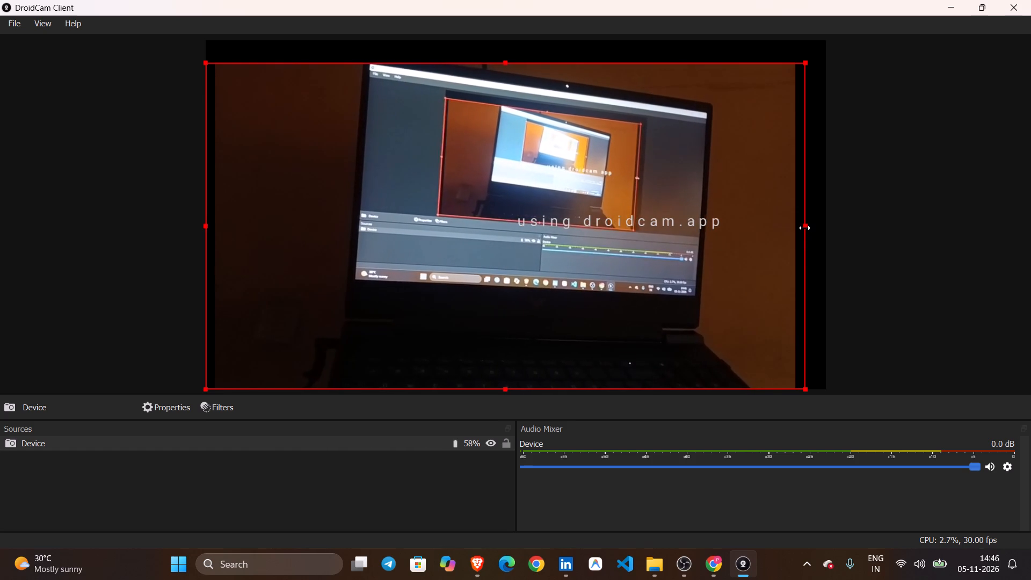
{"action": "left_click_drag", "start_coordinate": [804, 227], "coordinate": [839, 227]}
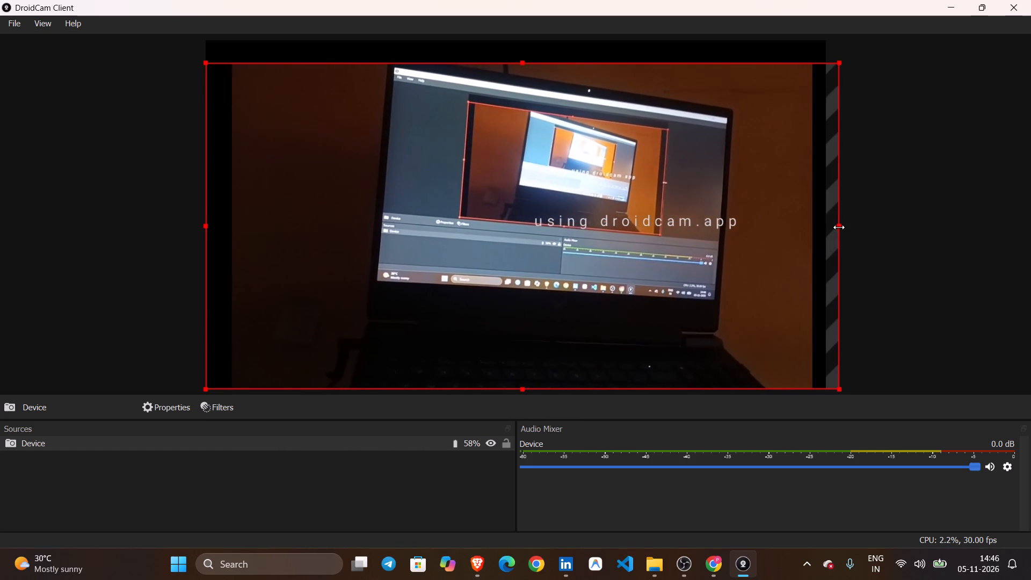
{"action": "left_click_drag", "start_coordinate": [839, 227], "coordinate": [821, 197]}
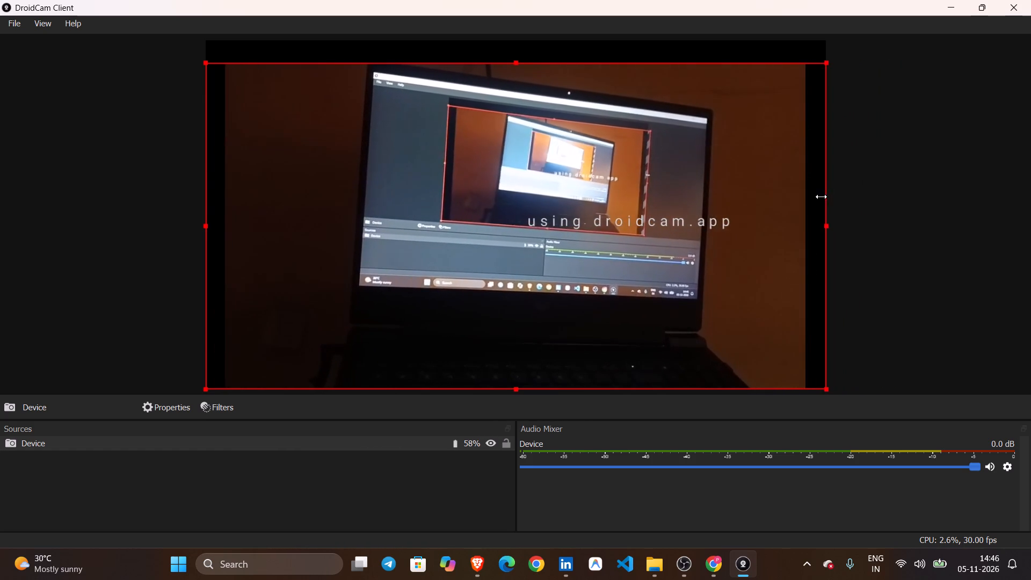
{"action": "left_click_drag", "start_coordinate": [821, 197], "coordinate": [823, 194]}
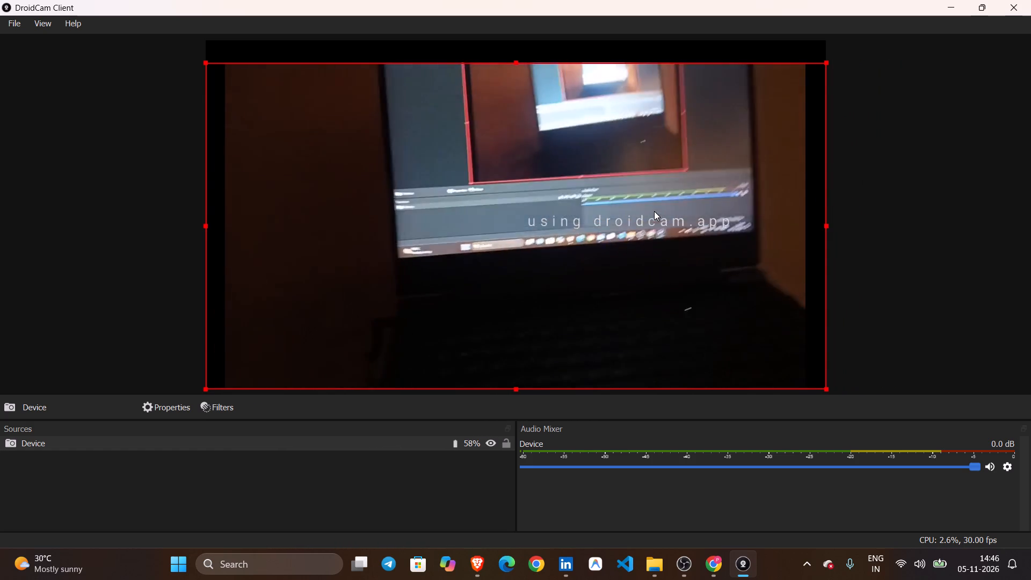
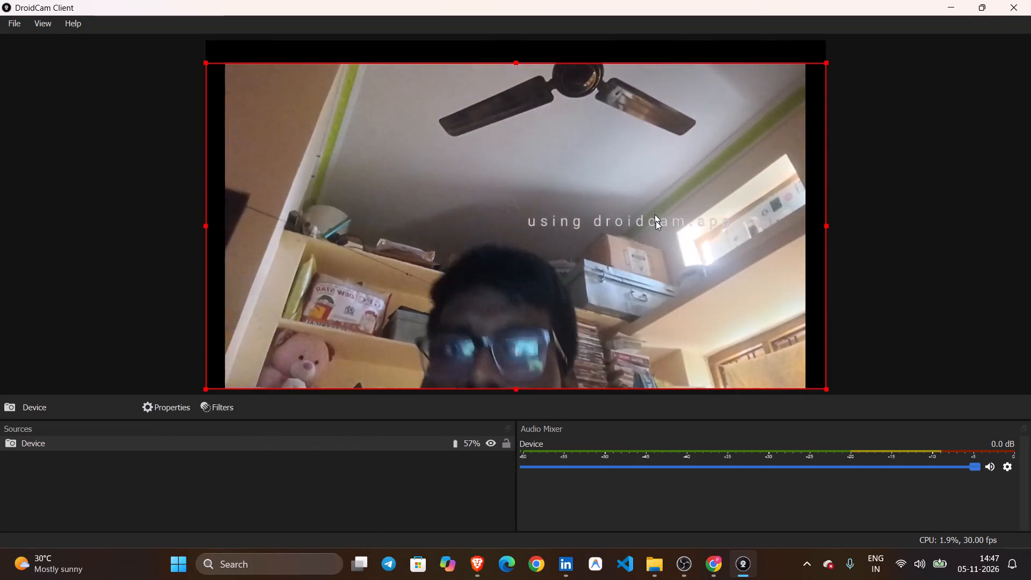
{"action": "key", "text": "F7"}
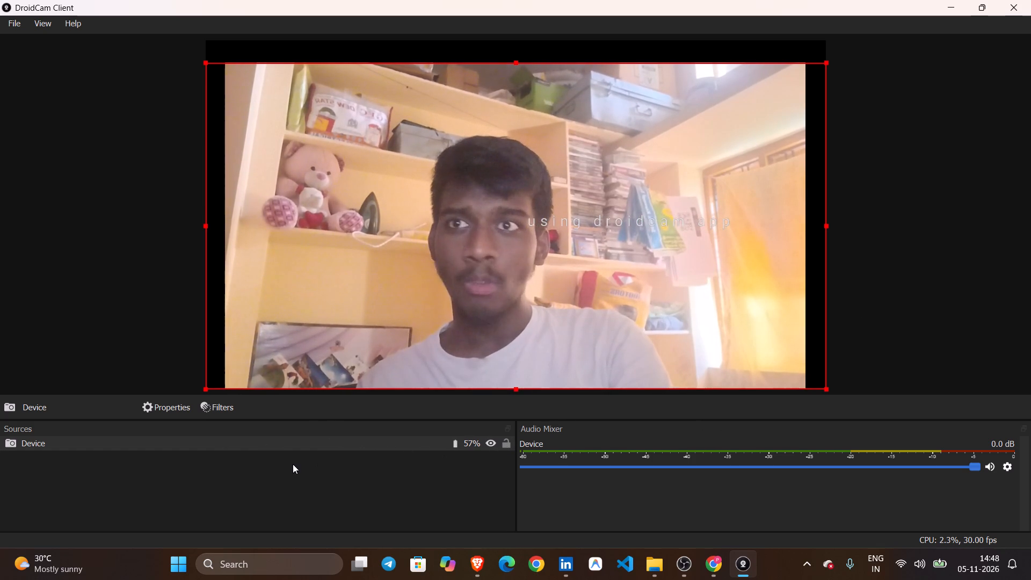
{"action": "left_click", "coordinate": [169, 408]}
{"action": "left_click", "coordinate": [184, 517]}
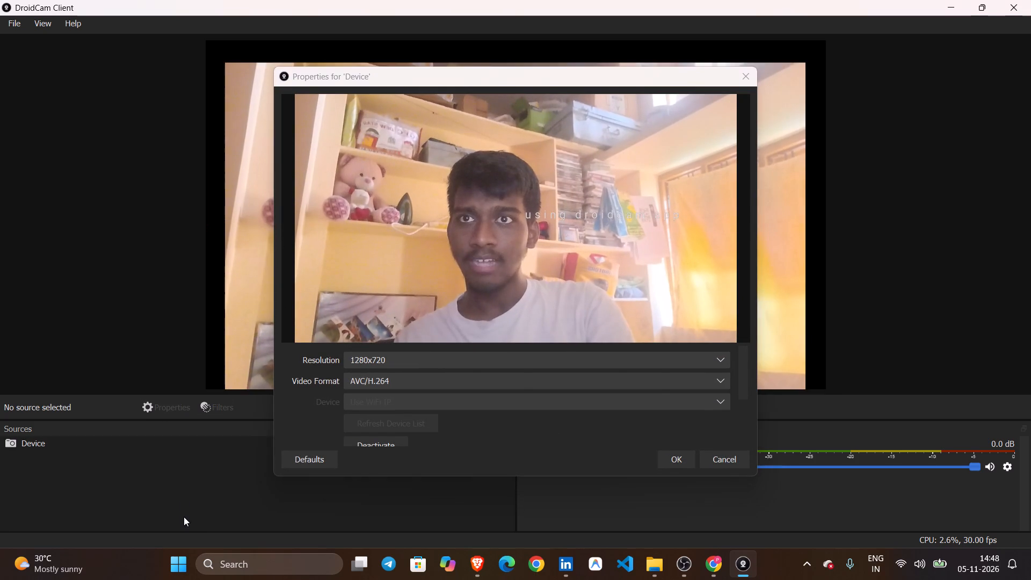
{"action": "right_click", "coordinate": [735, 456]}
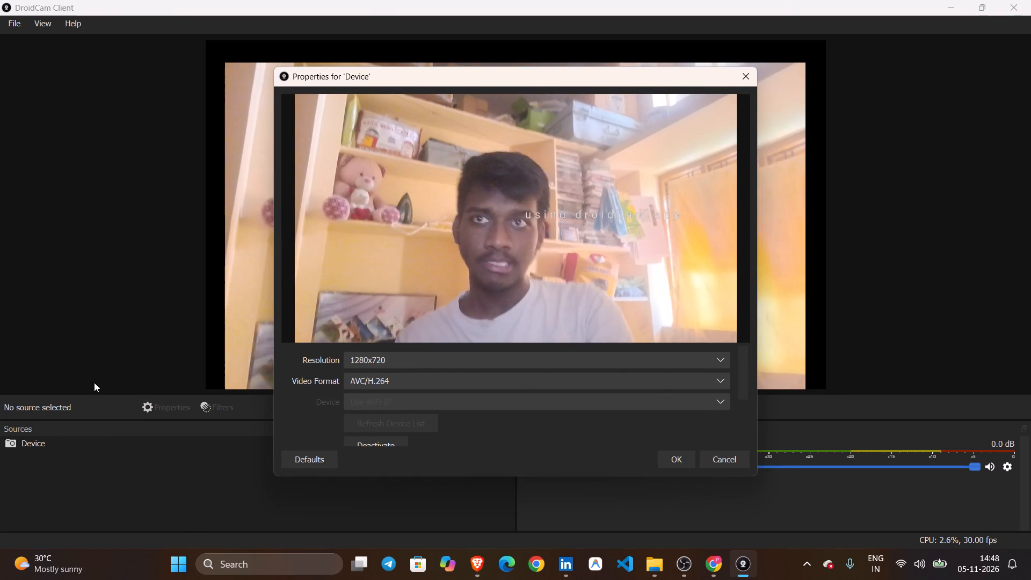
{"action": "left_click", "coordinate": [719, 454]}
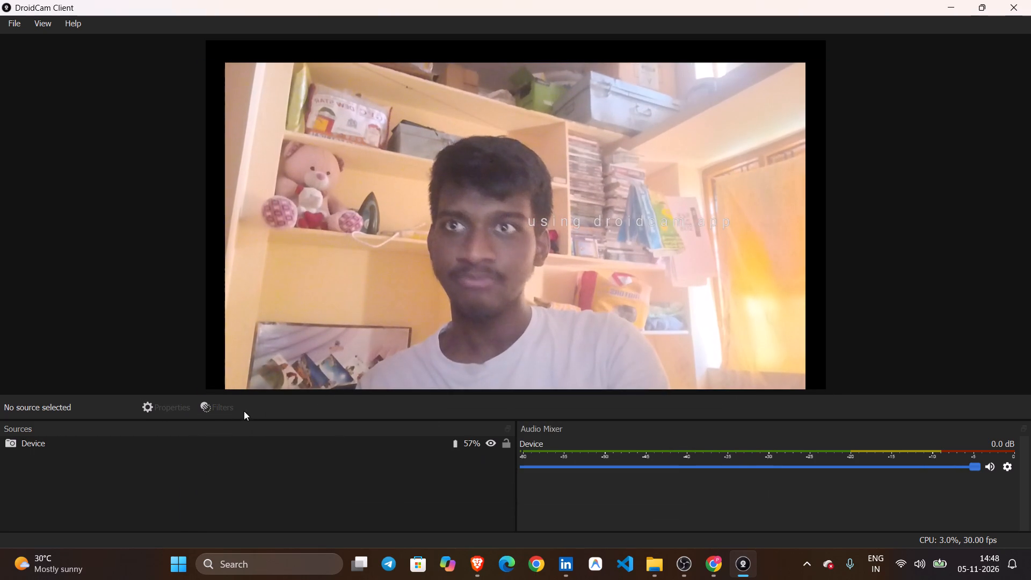
Add an Image Mask/Blend effect filter to the Device source, keeping the default filter name.
{"action": "left_click", "coordinate": [214, 410]}
{"action": "left_click", "coordinate": [179, 448]}
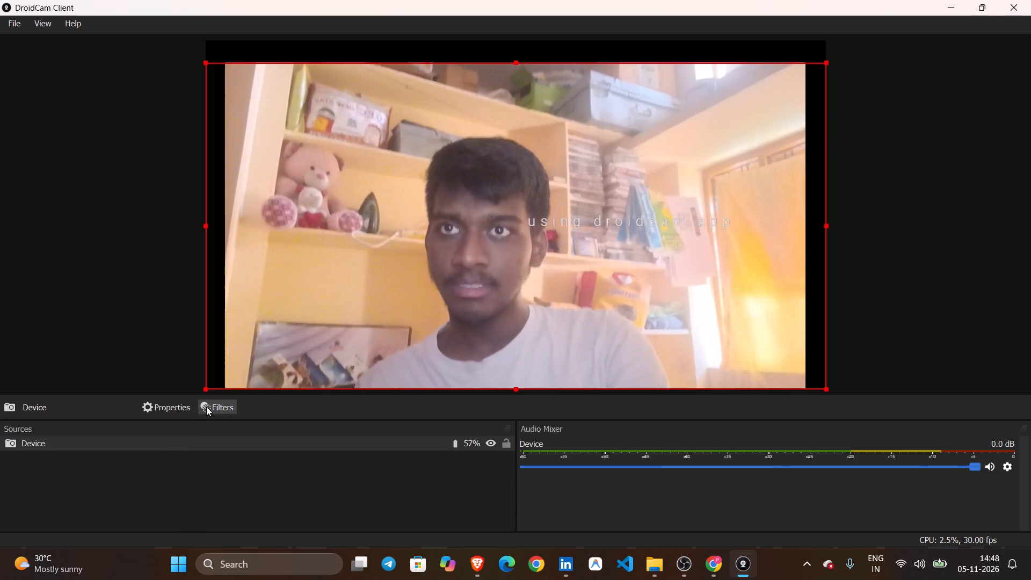
{"action": "left_click", "coordinate": [206, 408]}
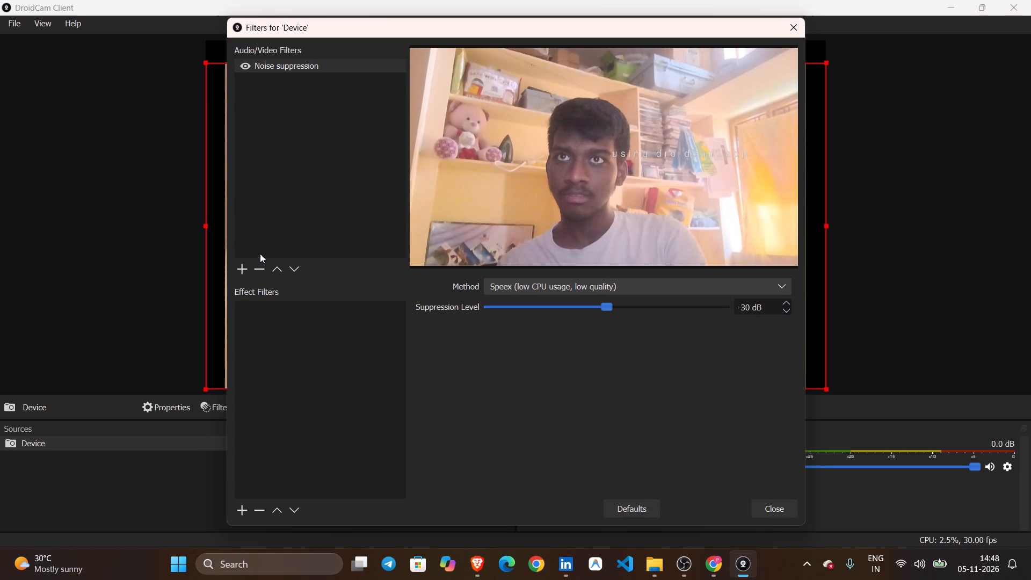
{"action": "left_click", "coordinate": [236, 503]}
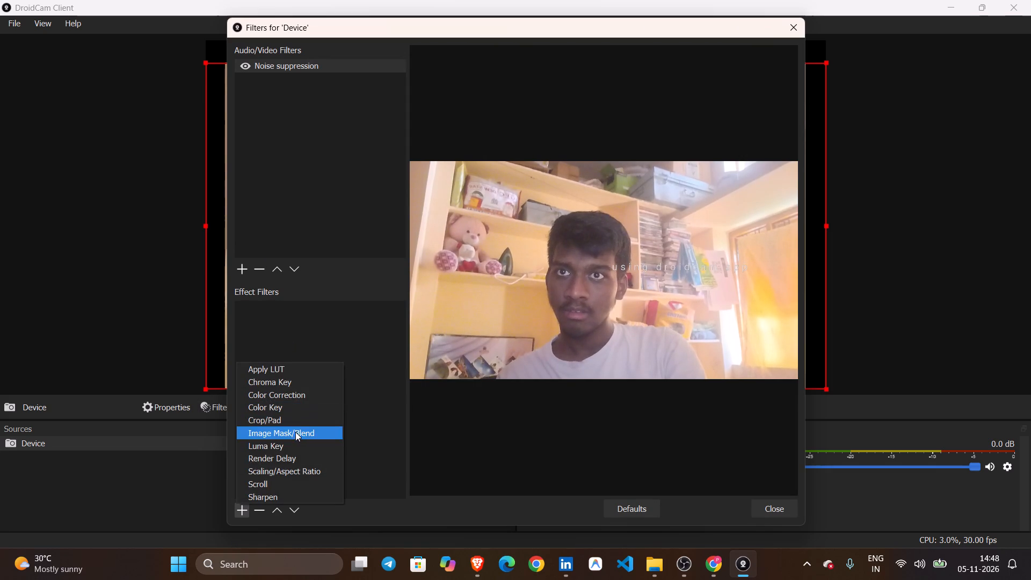
{"action": "left_click", "coordinate": [287, 431]}
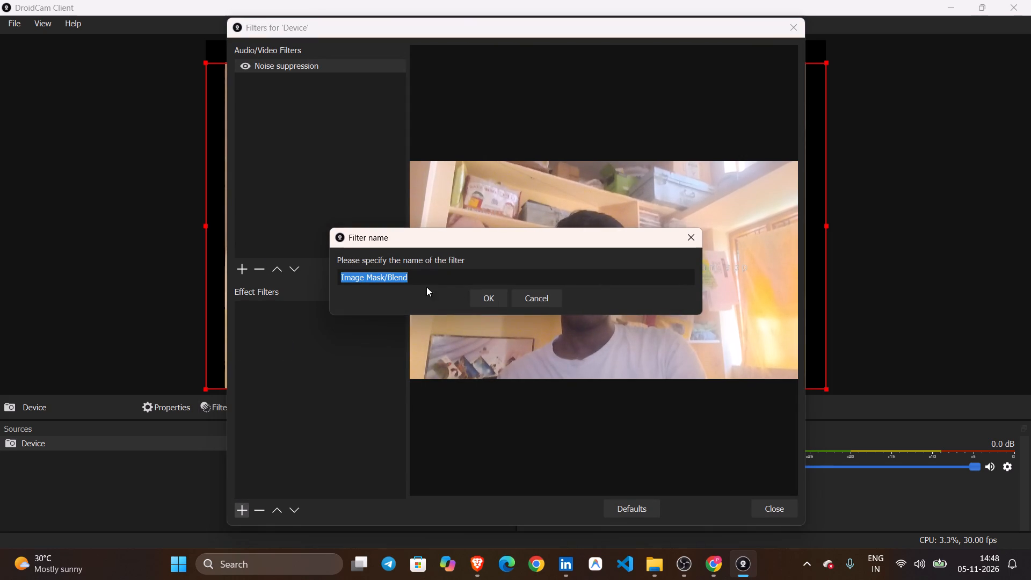
{"action": "left_click", "coordinate": [484, 296]}
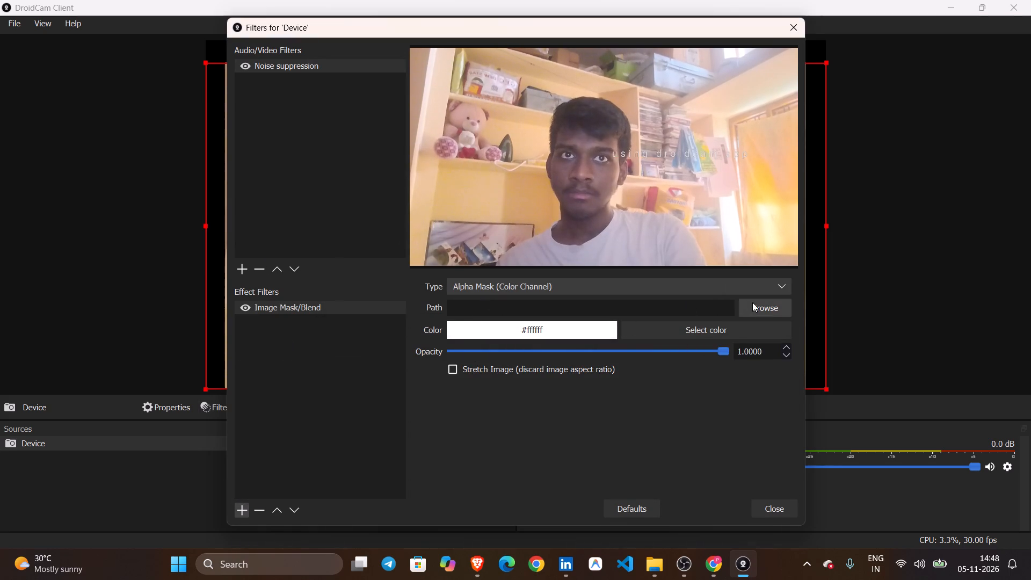
Load circ_mask from the Downloads folder as the mask image of the Image Mask/Blend filter.
{"action": "left_click", "coordinate": [746, 305]}
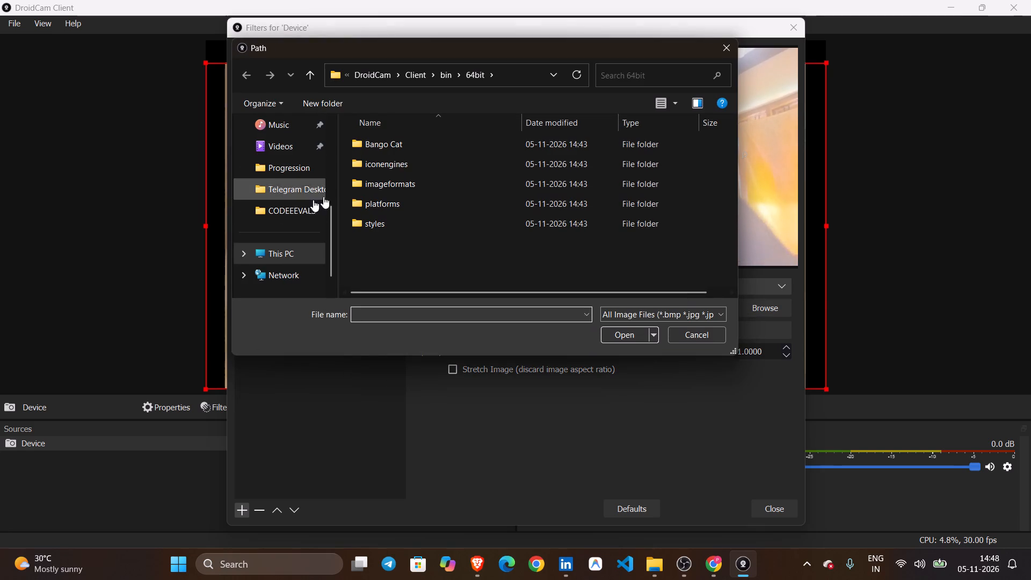
{"action": "scroll", "coordinate": [263, 211], "scroll_direction": "up", "scroll_amount": 1}
{"action": "left_click", "coordinate": [275, 231]}
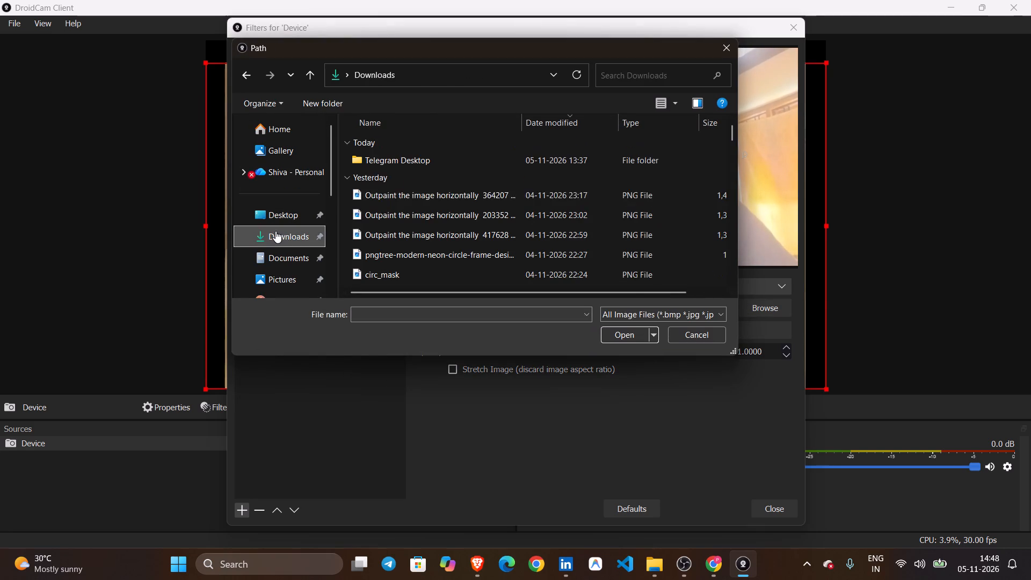
{"action": "scroll", "coordinate": [419, 249], "scroll_direction": "down", "scroll_amount": 1}
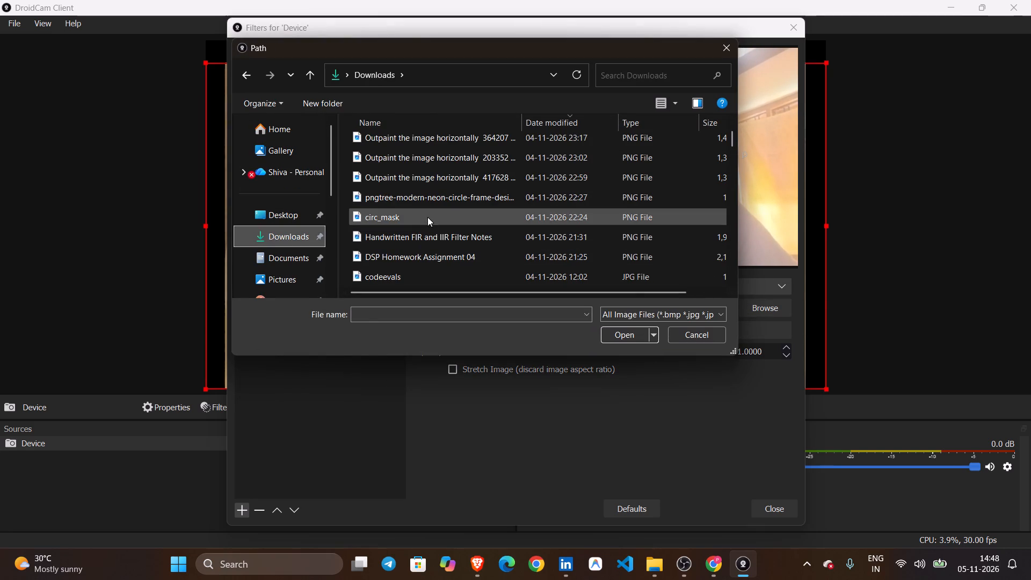
{"action": "left_click", "coordinate": [426, 217]}
{"action": "left_click", "coordinate": [621, 327]}
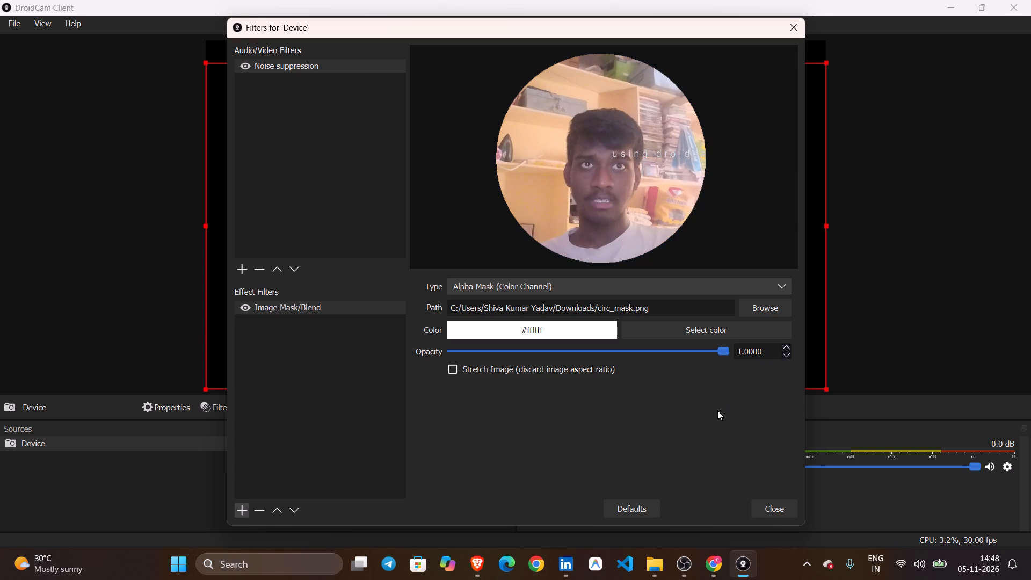
{"action": "left_click", "coordinate": [555, 169]}
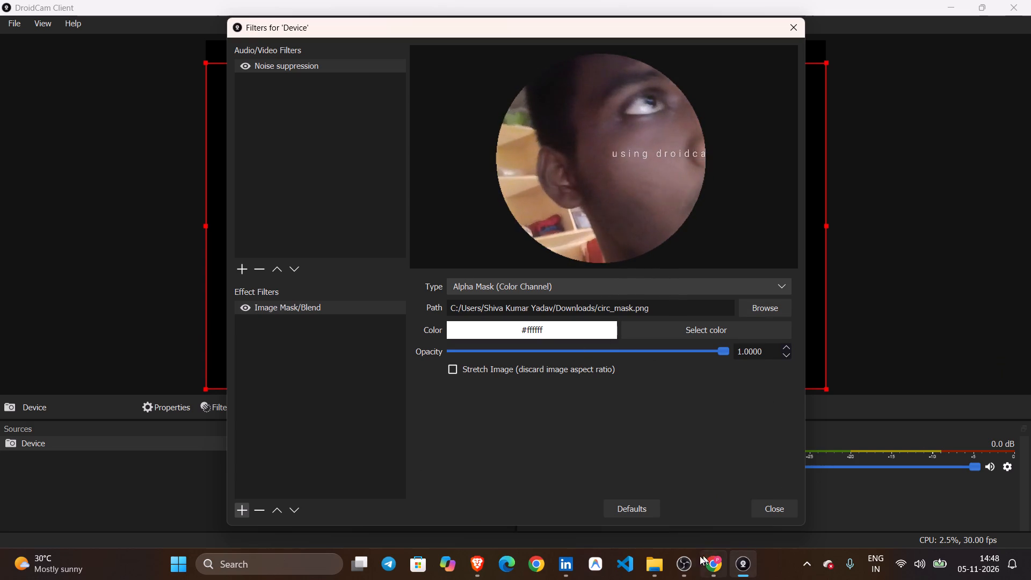
Switch to OBS Studio and show the Video Capture Device source, locking and unlocking it.
{"action": "left_click", "coordinate": [676, 565]}
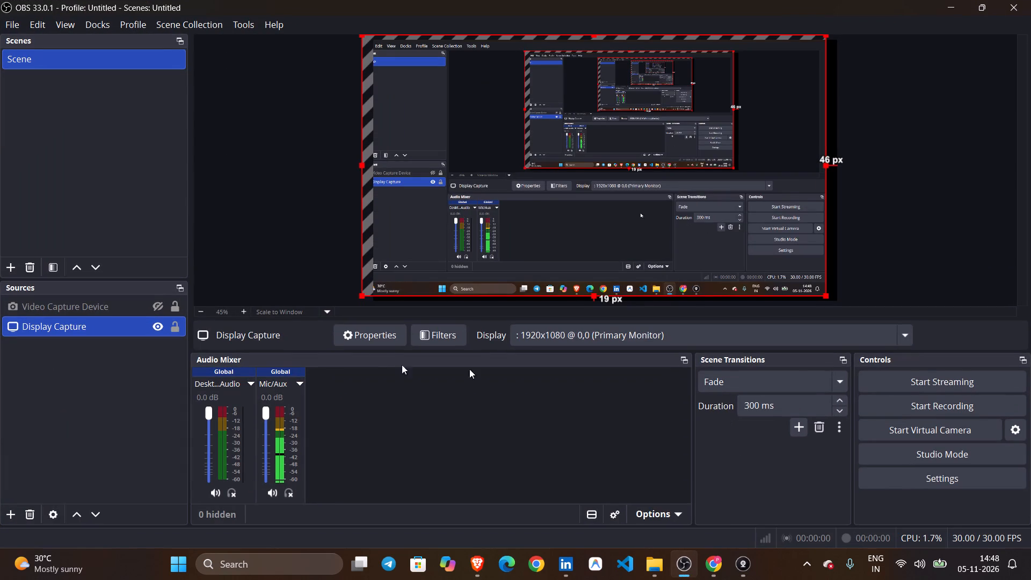
{"action": "left_click", "coordinate": [157, 306]}
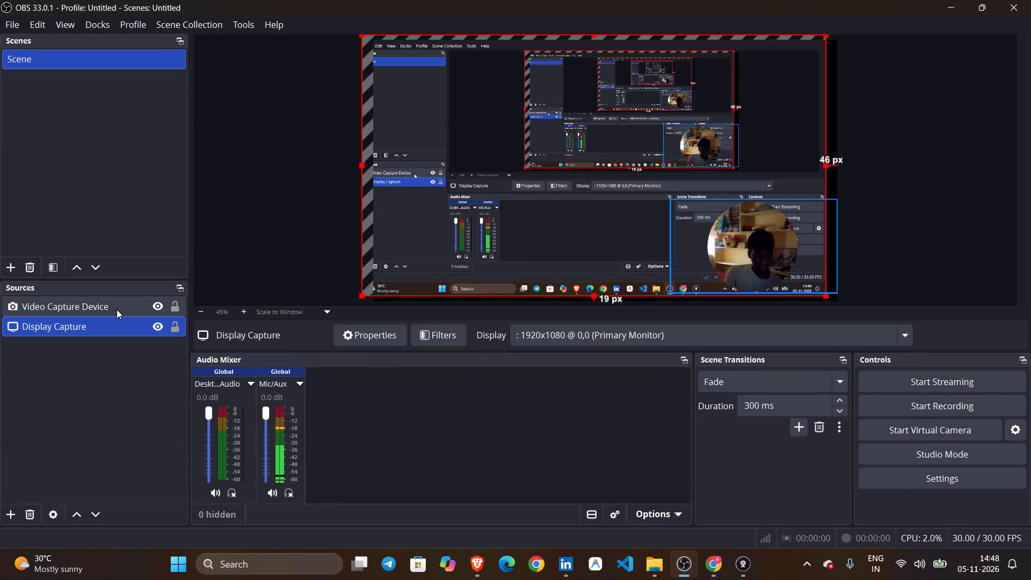
{"action": "left_click", "coordinate": [176, 309]}
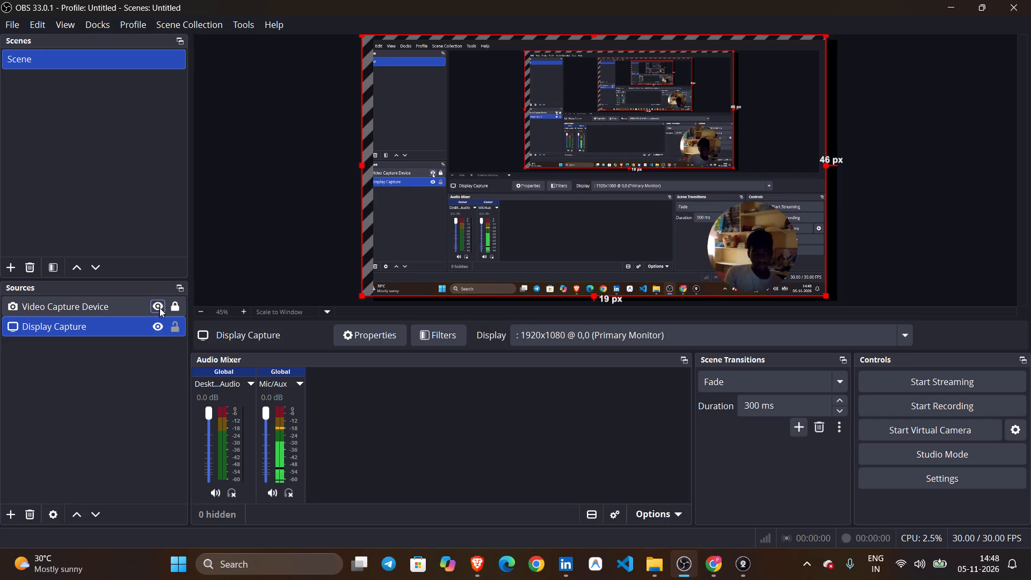
{"action": "left_click", "coordinate": [174, 305]}
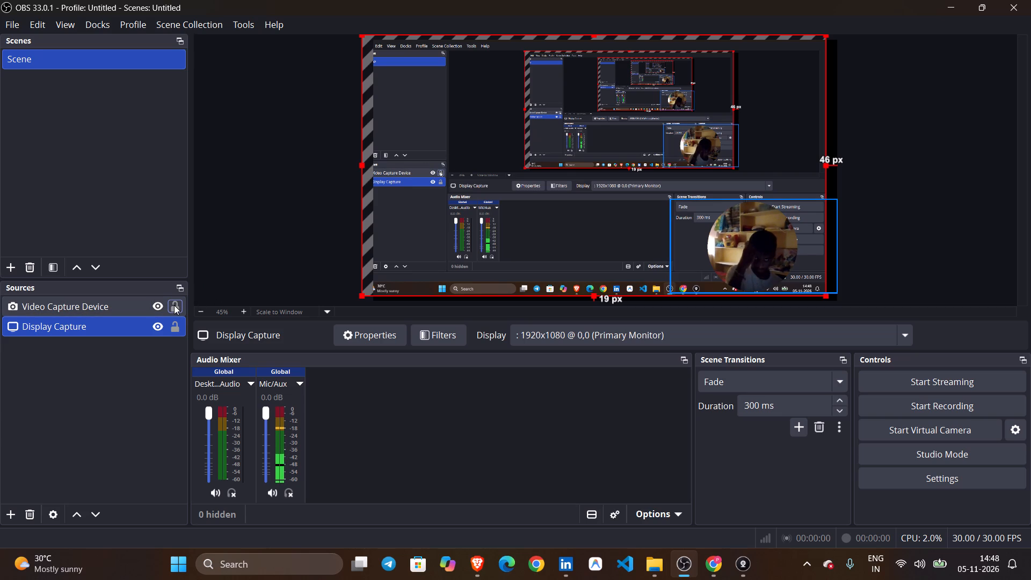
Add a new Video Capture Device source to the scene with DroidCam Video as its device.
{"action": "left_click", "coordinate": [12, 517]}
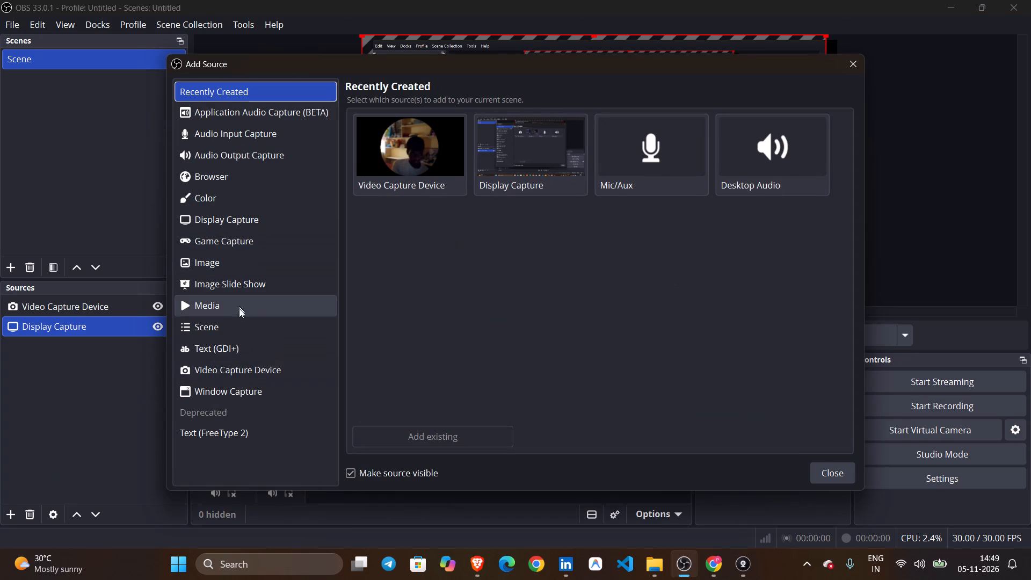
{"action": "left_click", "coordinate": [253, 371]}
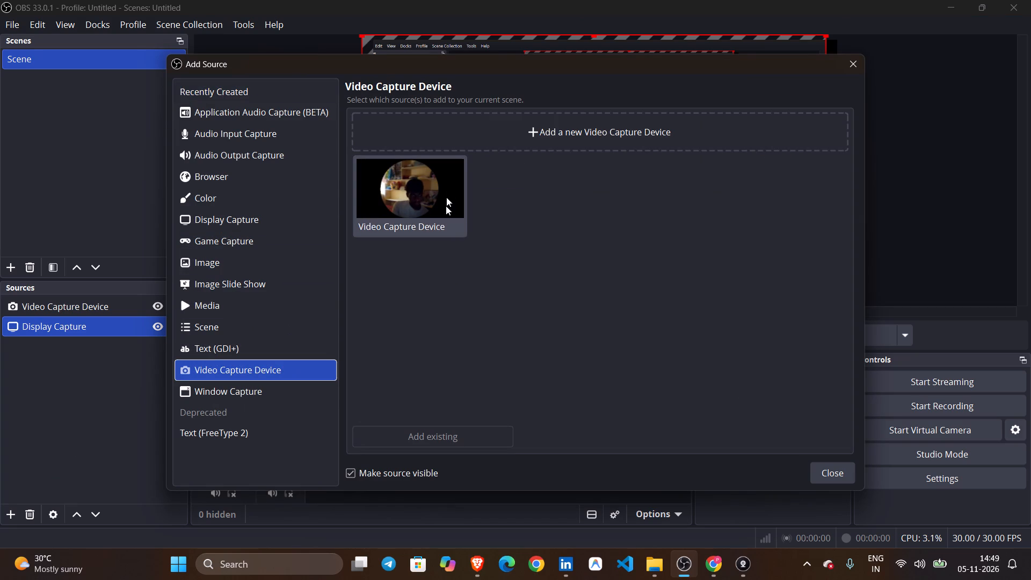
{"action": "left_click", "coordinate": [529, 140]}
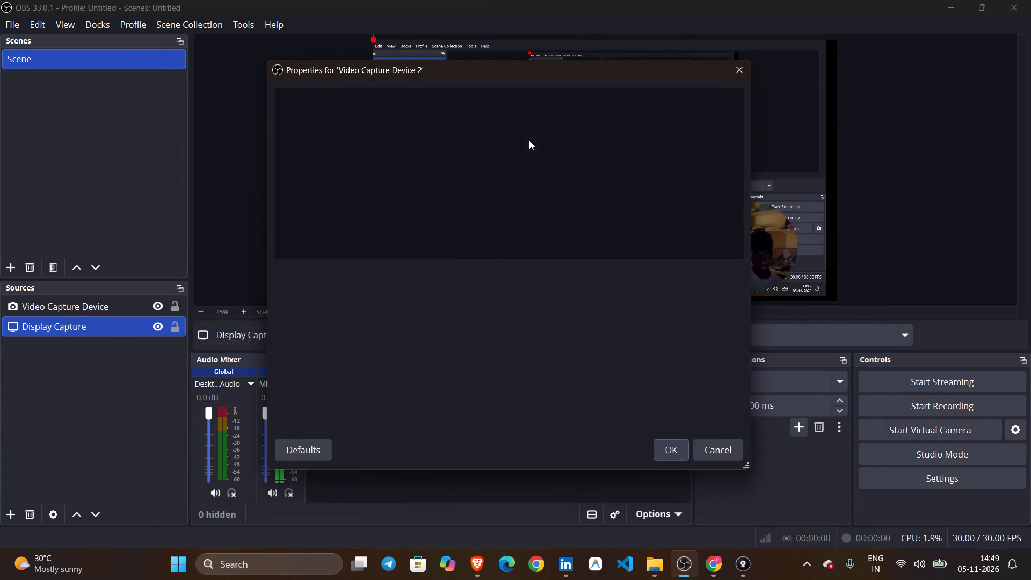
{"action": "left_click", "coordinate": [498, 281]}
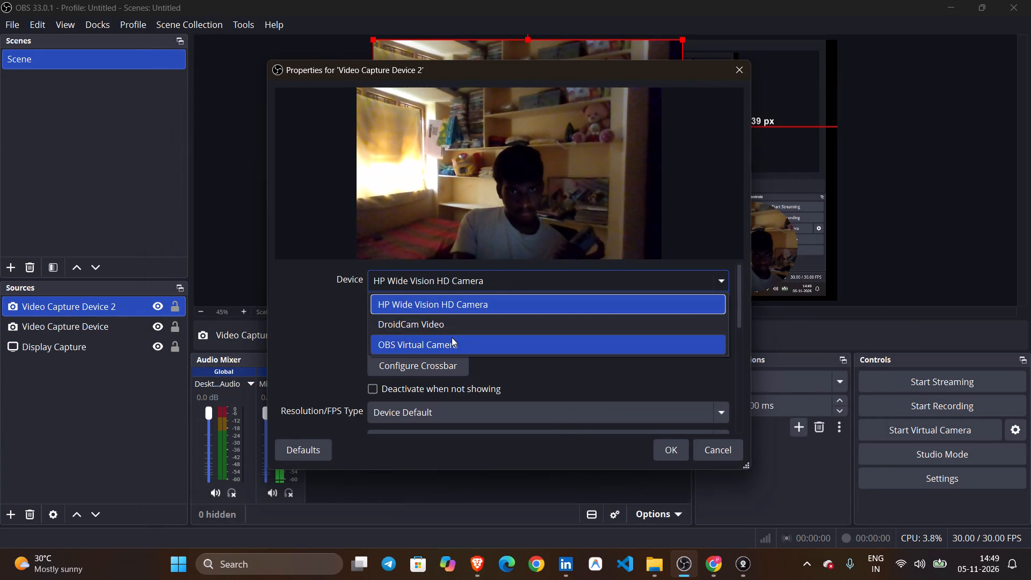
{"action": "left_click", "coordinate": [452, 325]}
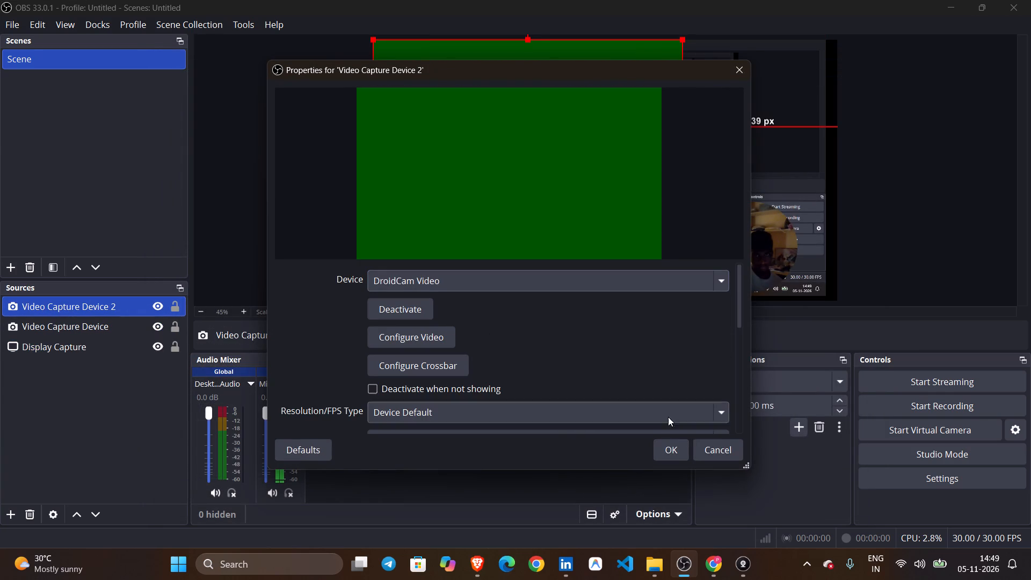
{"action": "left_click", "coordinate": [672, 453]}
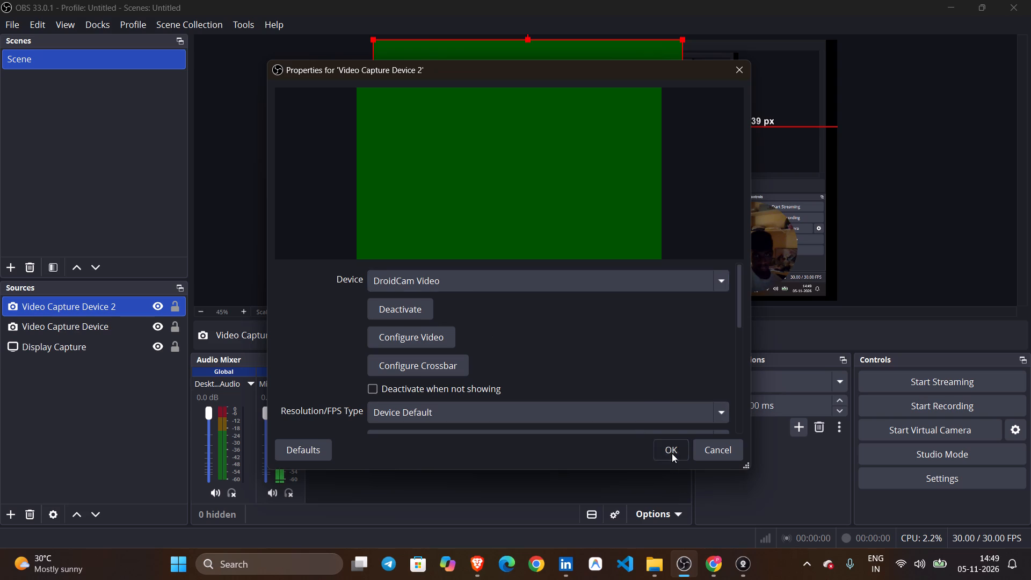
Hide the original Video Capture Device source with the circular webcam picture.
{"action": "left_click", "coordinate": [765, 265]}
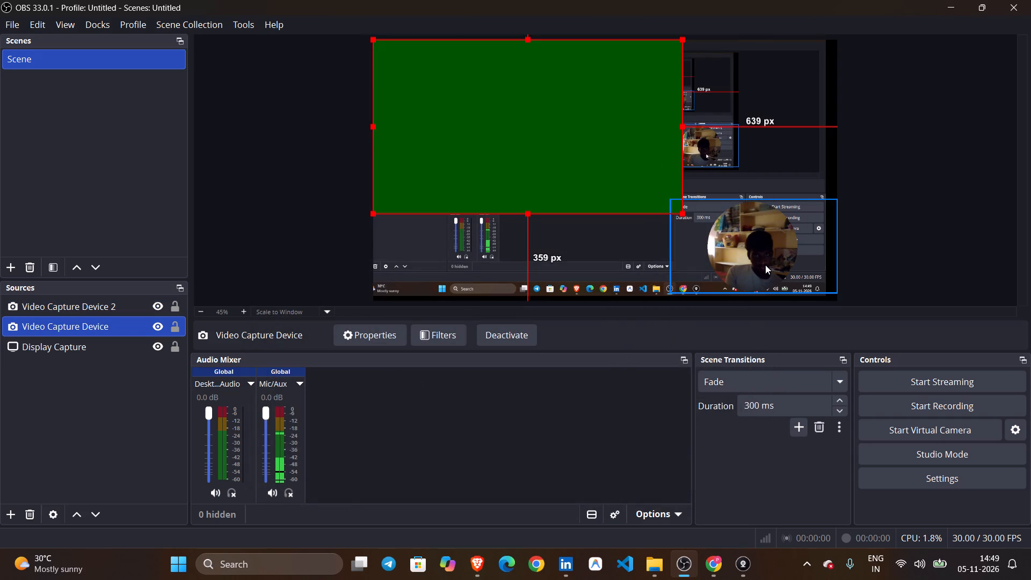
{"action": "left_click", "coordinate": [157, 327]}
Shrink the new DroidCam capture and move it to the canvas's bottom-right corner, about 24 px from the right edge and 19 px from the bottom.
{"action": "left_click", "coordinate": [660, 172]}
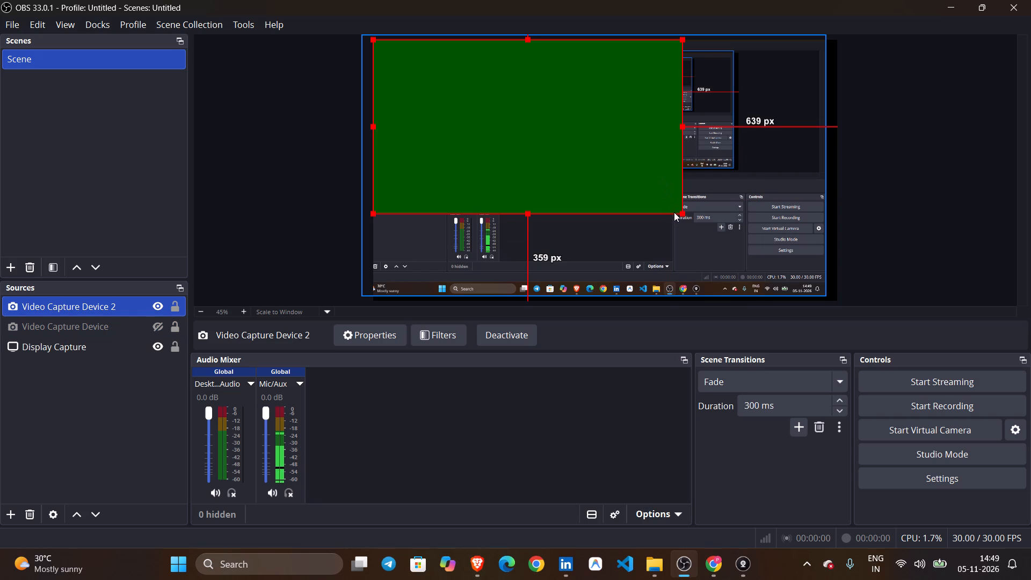
{"action": "left_click_drag", "start_coordinate": [681, 214], "coordinate": [557, 161]}
{"action": "left_click_drag", "start_coordinate": [516, 114], "coordinate": [586, 151]}
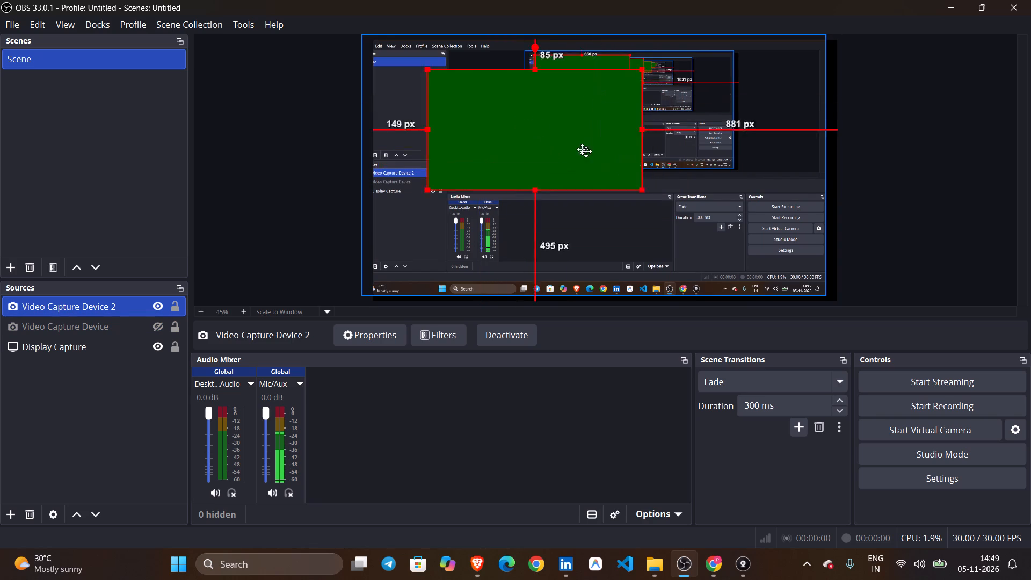
{"action": "left_click_drag", "start_coordinate": [586, 151], "coordinate": [759, 247]}
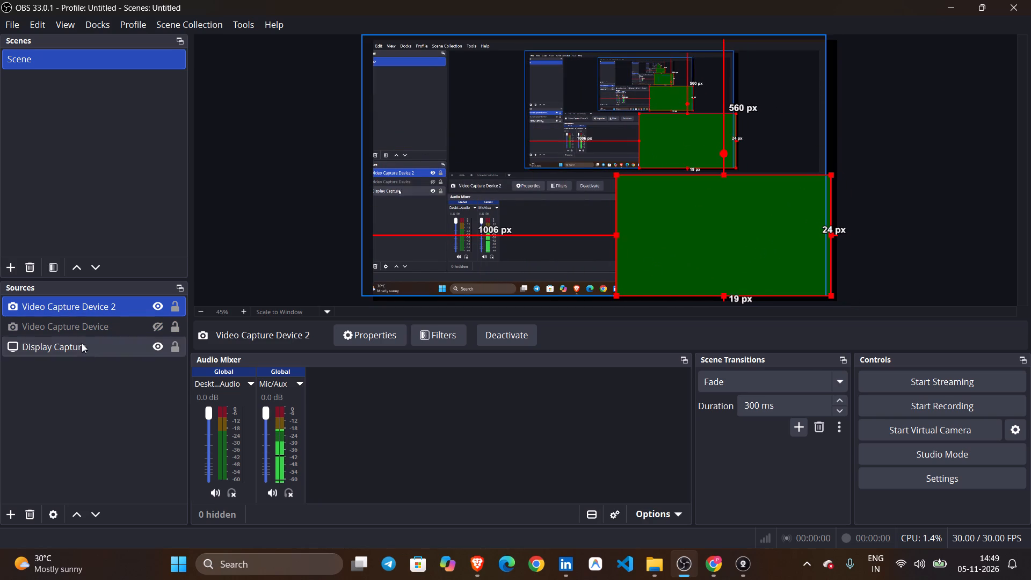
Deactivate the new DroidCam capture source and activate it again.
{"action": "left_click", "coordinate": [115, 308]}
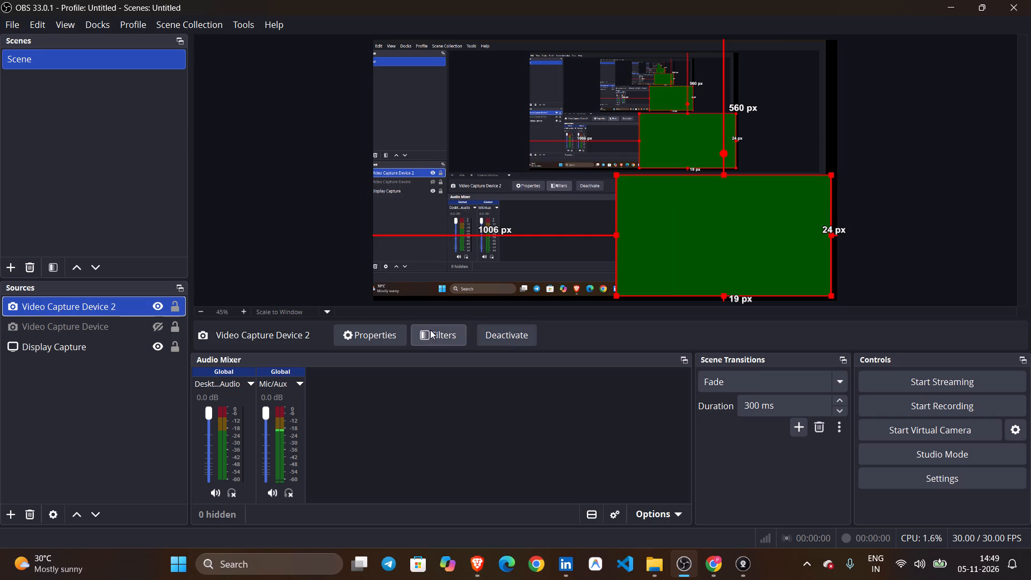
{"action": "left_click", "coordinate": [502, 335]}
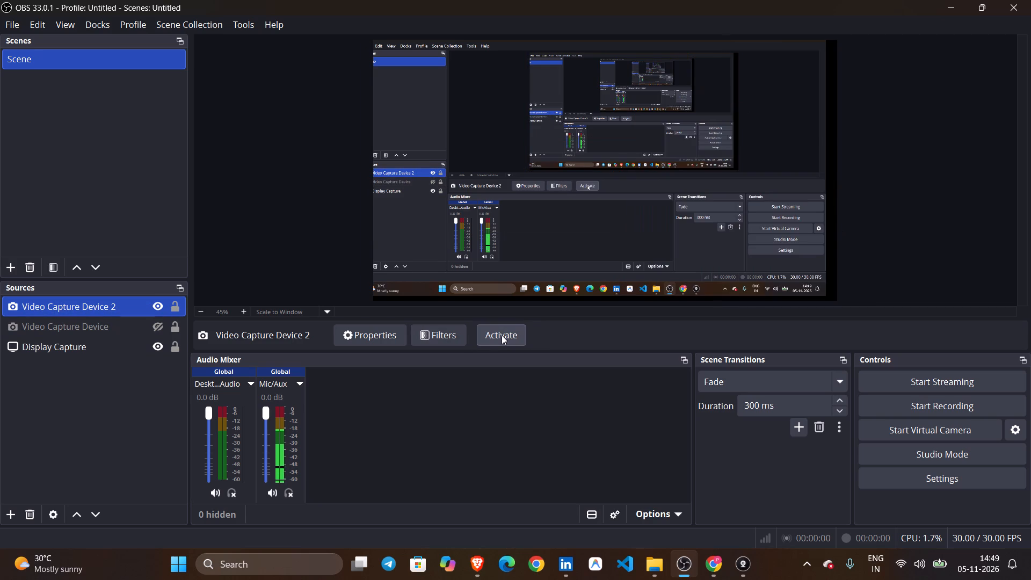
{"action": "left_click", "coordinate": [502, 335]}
Open the filters of the new DroidCam capture source and list the available effect filters.
{"action": "left_click", "coordinate": [440, 336]}
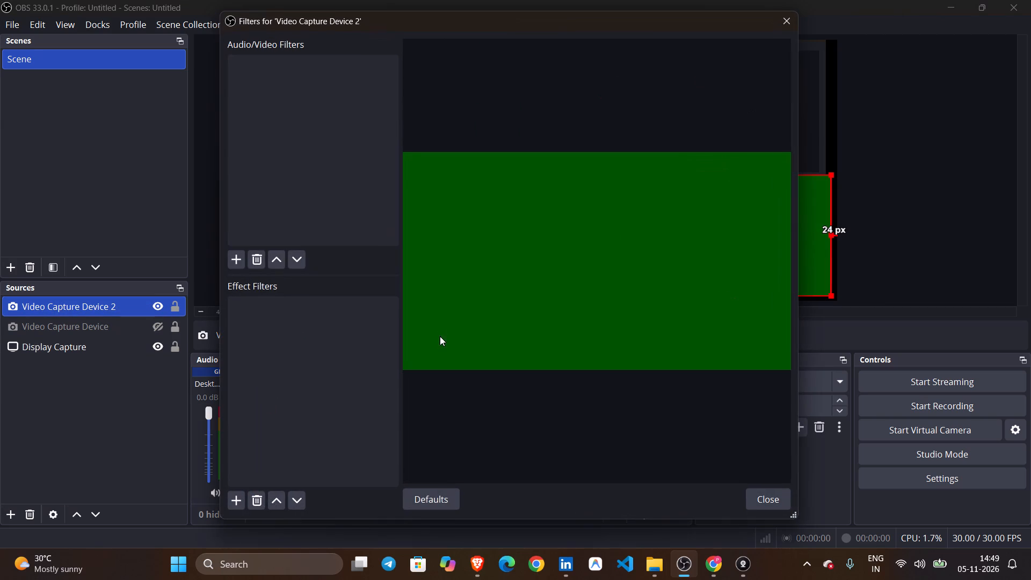
{"action": "left_click", "coordinate": [236, 504]}
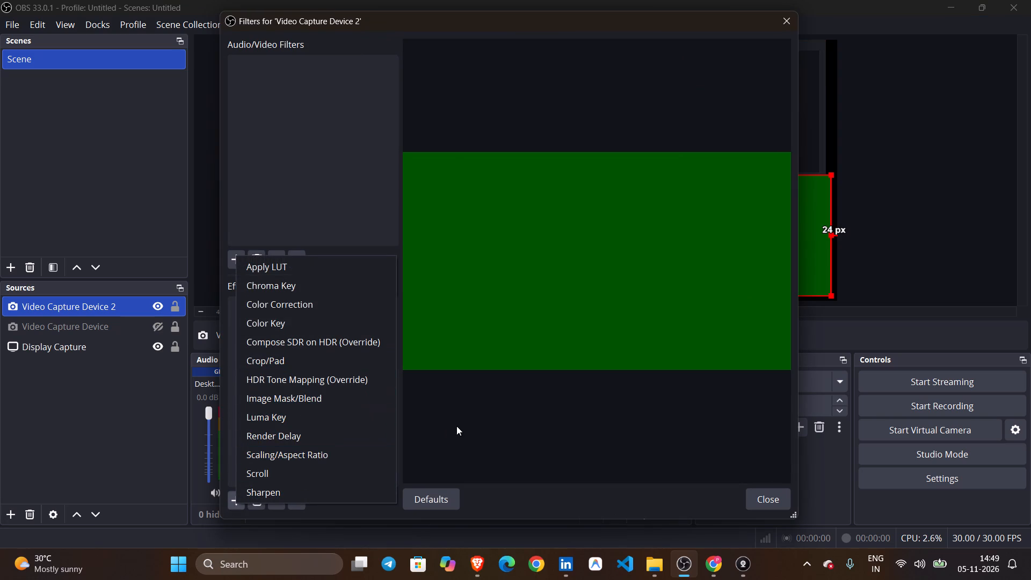
Switch to DroidCam Client and close the filter settings of the Device source.
{"action": "left_click", "coordinate": [748, 567]}
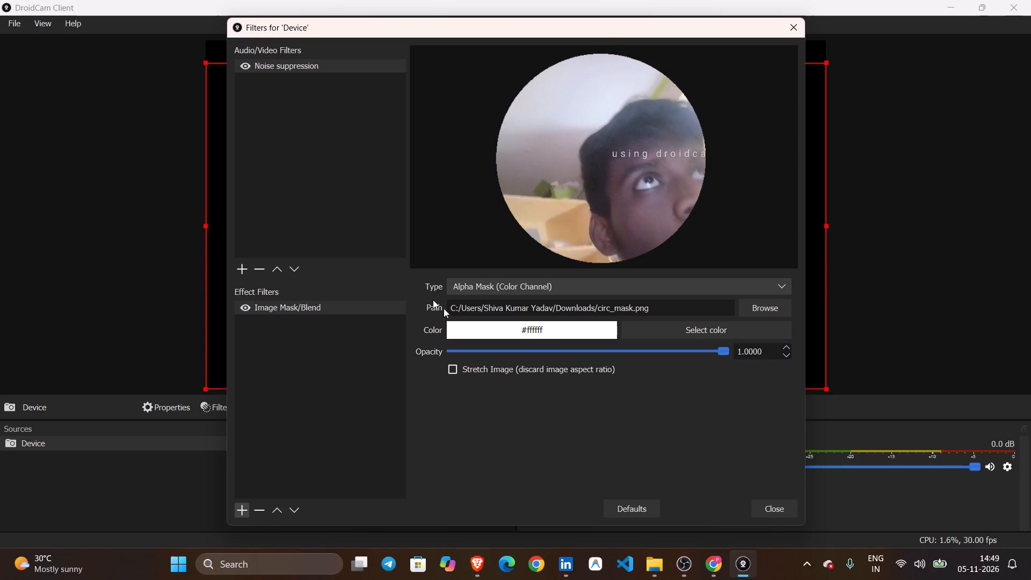
{"action": "left_click", "coordinate": [283, 350]}
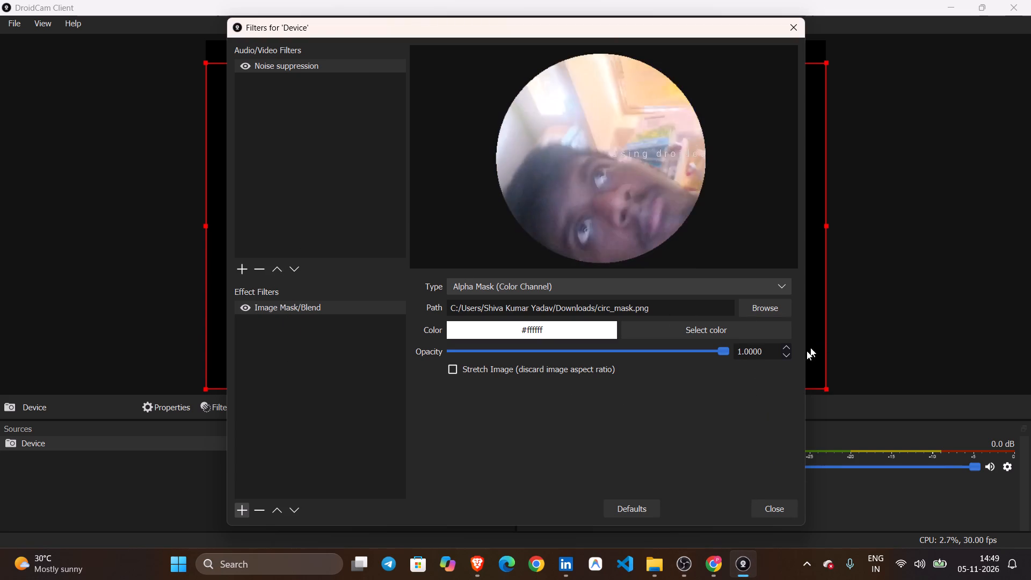
{"action": "left_click", "coordinate": [784, 513]}
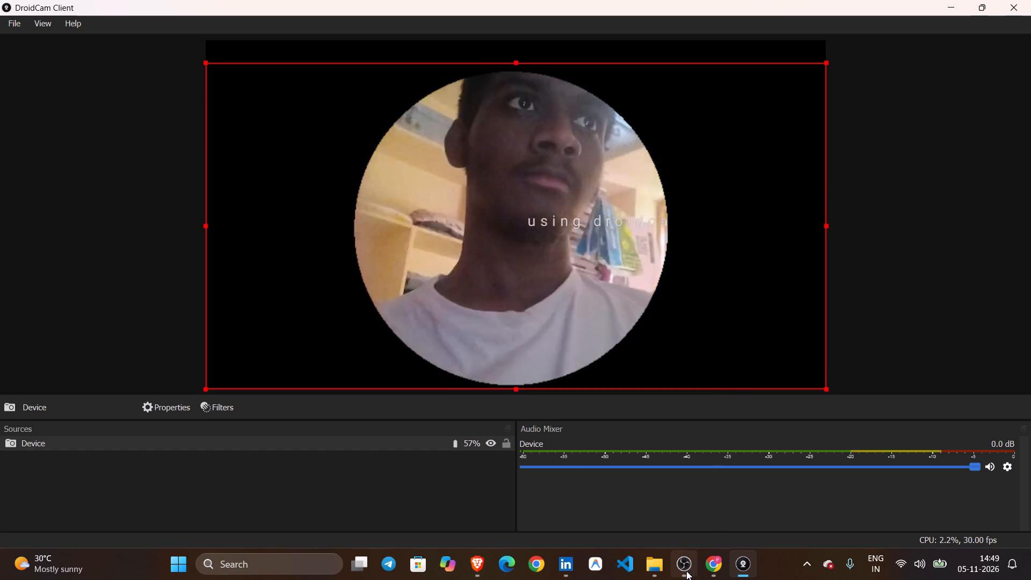
Switch to OBS Studio, list the available effect filters for Video Capture Device 2 again, and close its filter settings.
{"action": "left_click", "coordinate": [684, 567]}
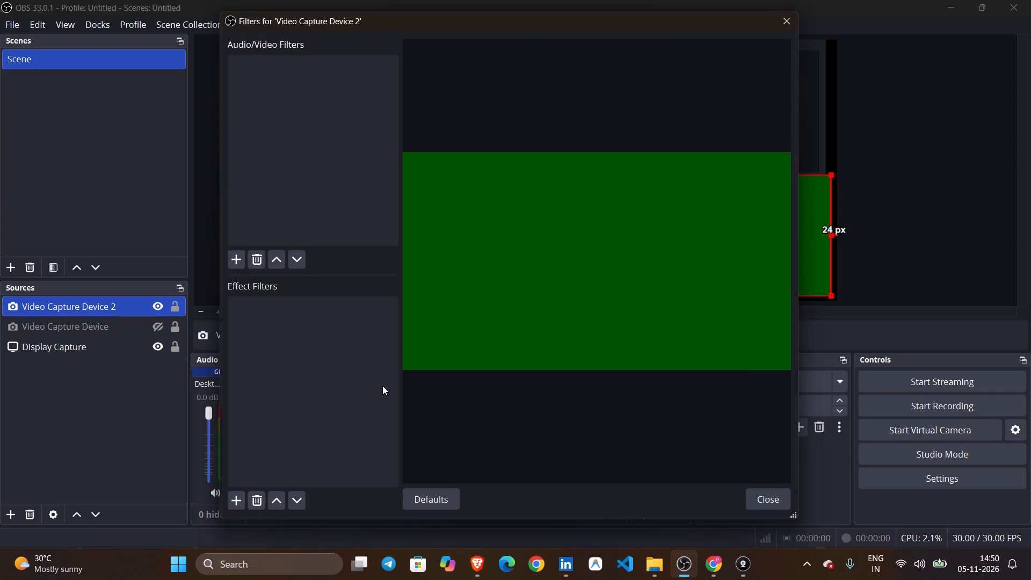
{"action": "left_click", "coordinate": [238, 500]}
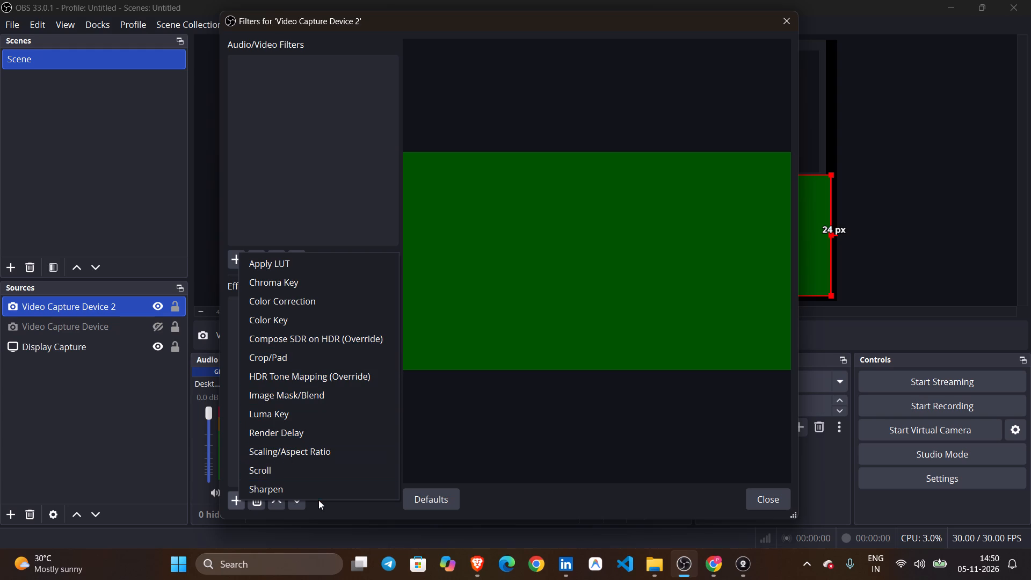
{"action": "left_click", "coordinate": [512, 431]}
{"action": "left_click", "coordinate": [790, 28]}
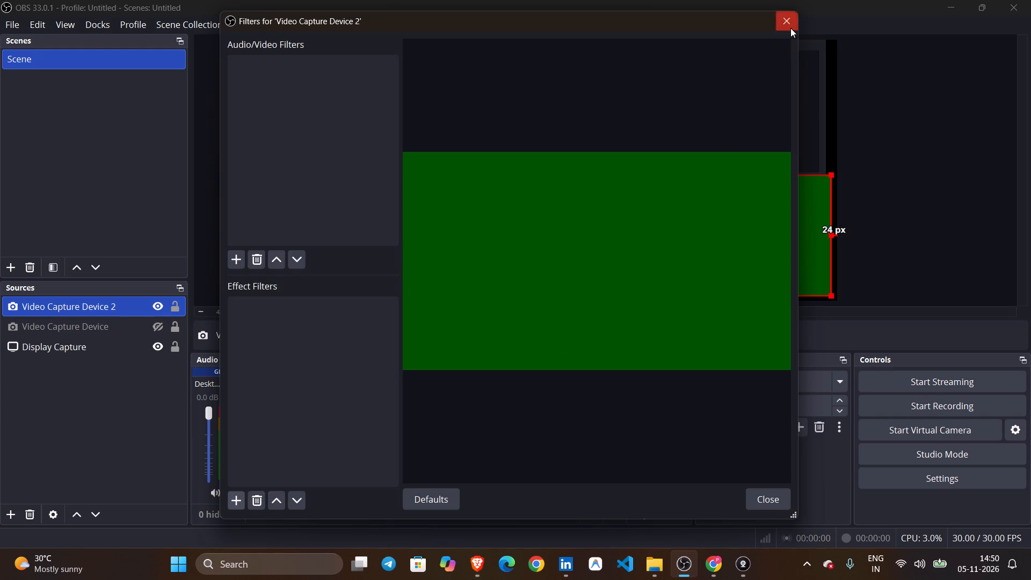
Switch to DroidCam Client and check the circular-masked phone feed.
{"action": "left_click", "coordinate": [746, 550]}
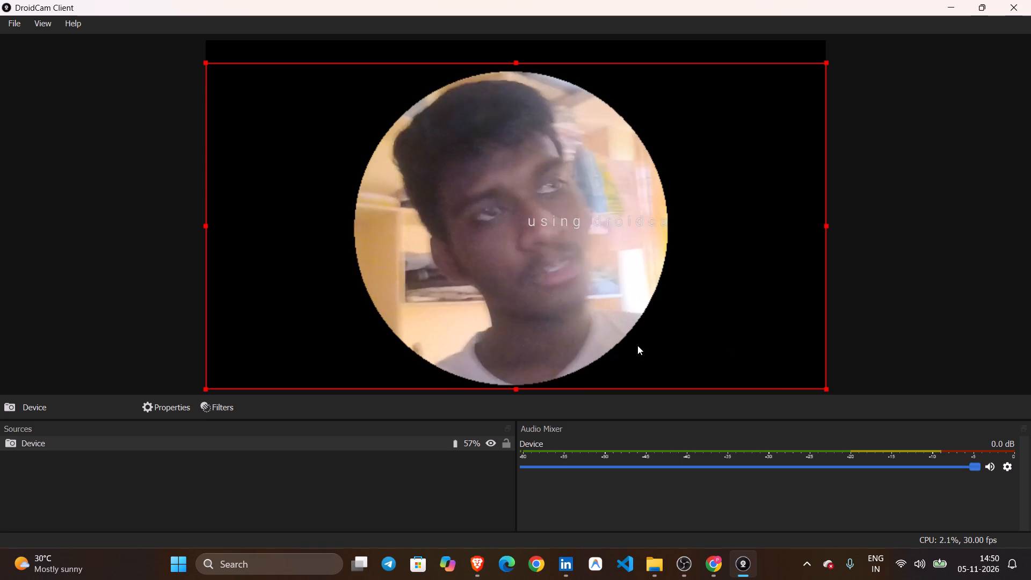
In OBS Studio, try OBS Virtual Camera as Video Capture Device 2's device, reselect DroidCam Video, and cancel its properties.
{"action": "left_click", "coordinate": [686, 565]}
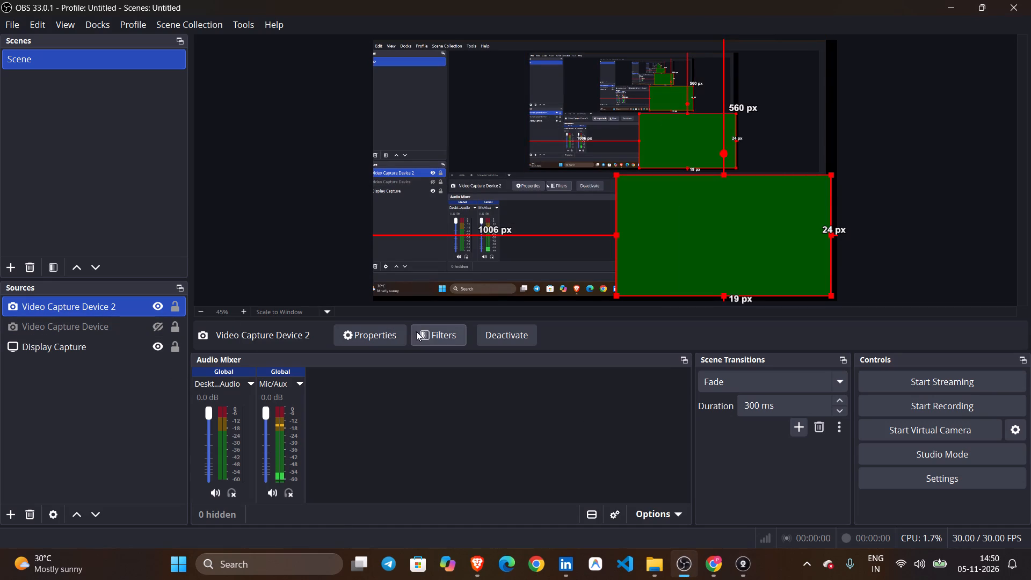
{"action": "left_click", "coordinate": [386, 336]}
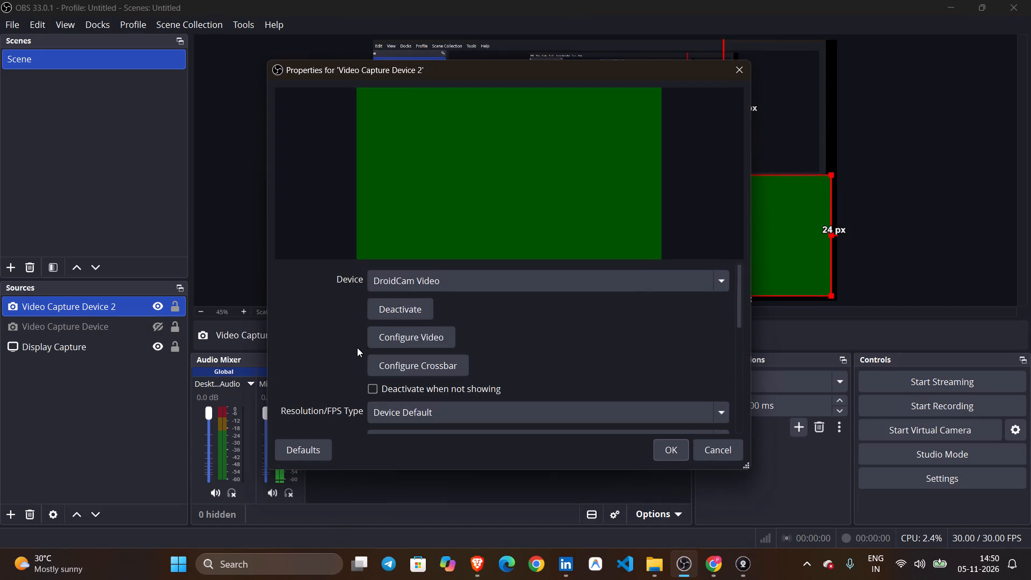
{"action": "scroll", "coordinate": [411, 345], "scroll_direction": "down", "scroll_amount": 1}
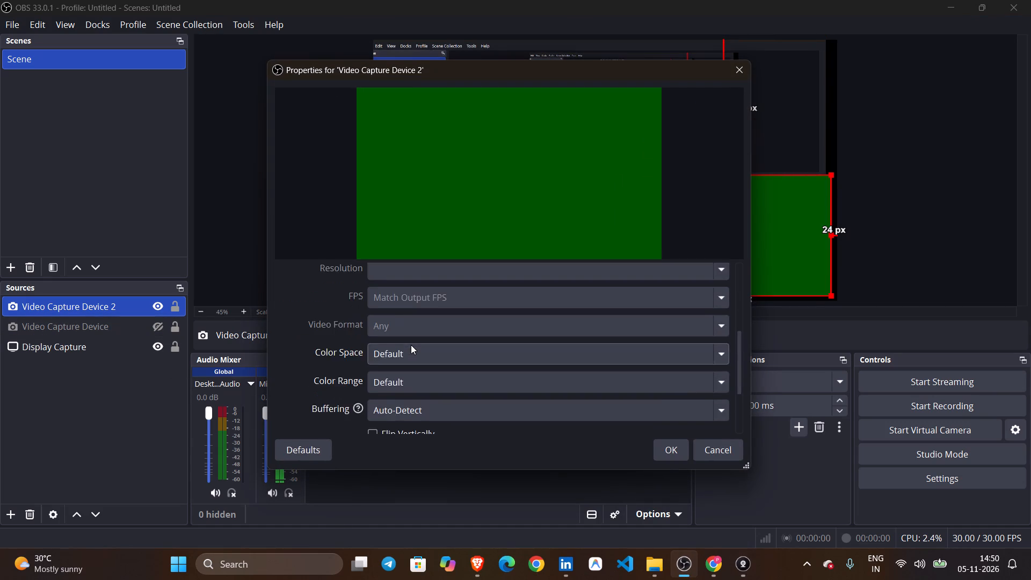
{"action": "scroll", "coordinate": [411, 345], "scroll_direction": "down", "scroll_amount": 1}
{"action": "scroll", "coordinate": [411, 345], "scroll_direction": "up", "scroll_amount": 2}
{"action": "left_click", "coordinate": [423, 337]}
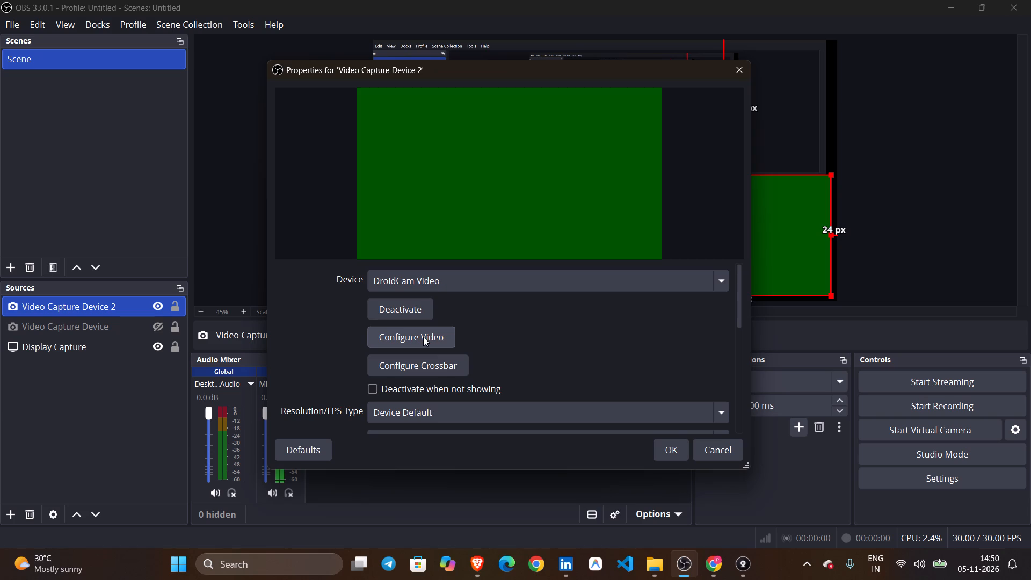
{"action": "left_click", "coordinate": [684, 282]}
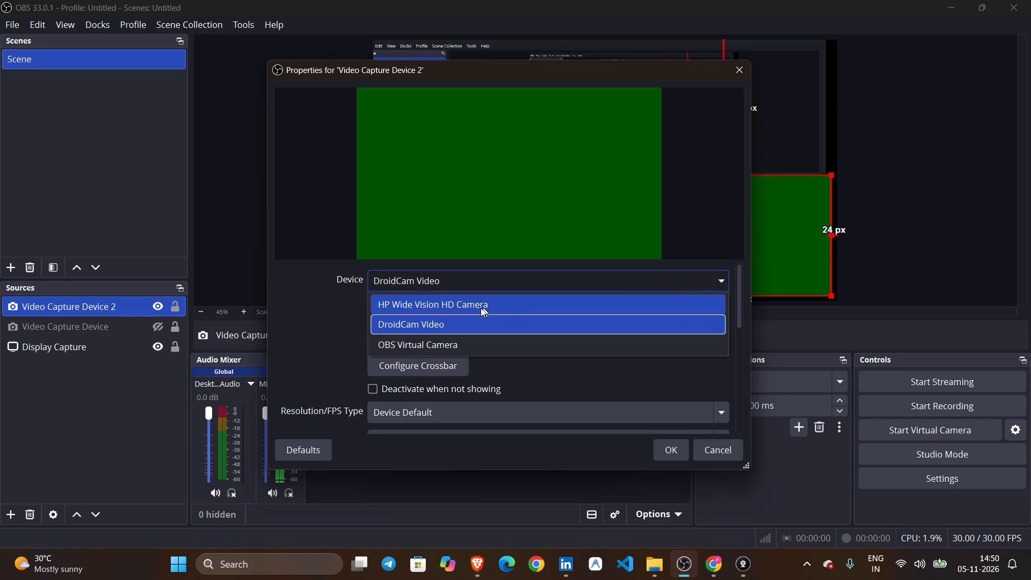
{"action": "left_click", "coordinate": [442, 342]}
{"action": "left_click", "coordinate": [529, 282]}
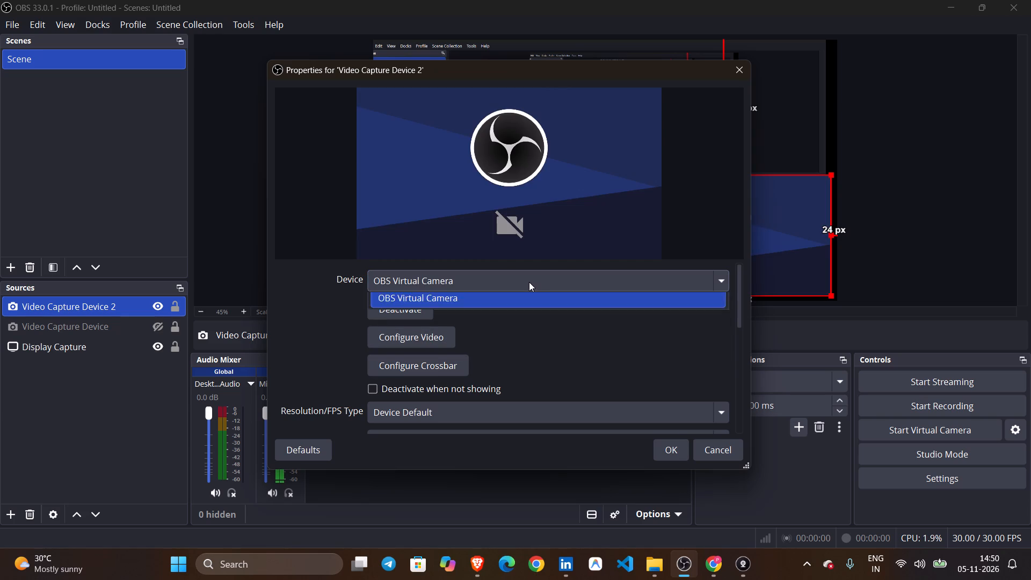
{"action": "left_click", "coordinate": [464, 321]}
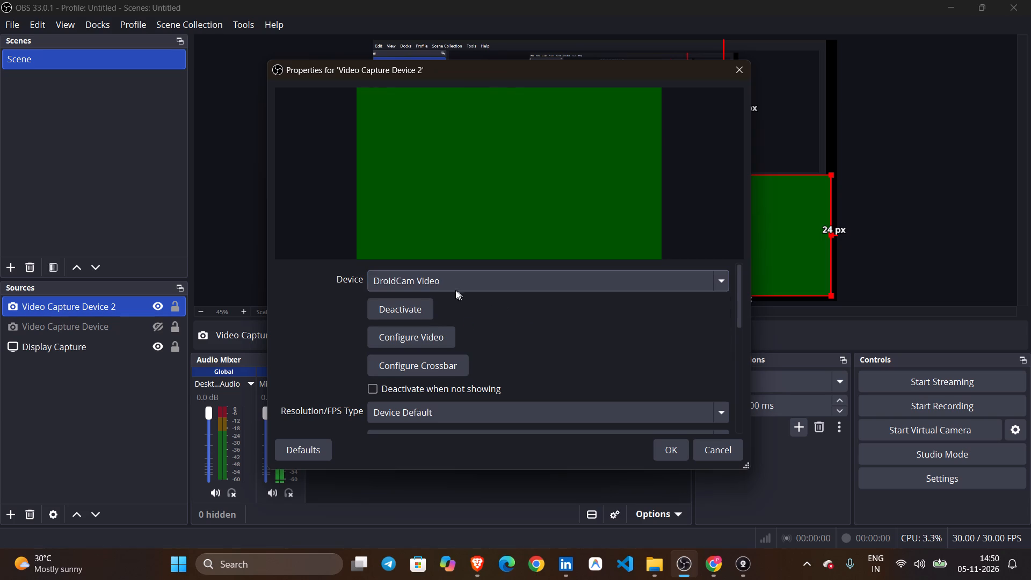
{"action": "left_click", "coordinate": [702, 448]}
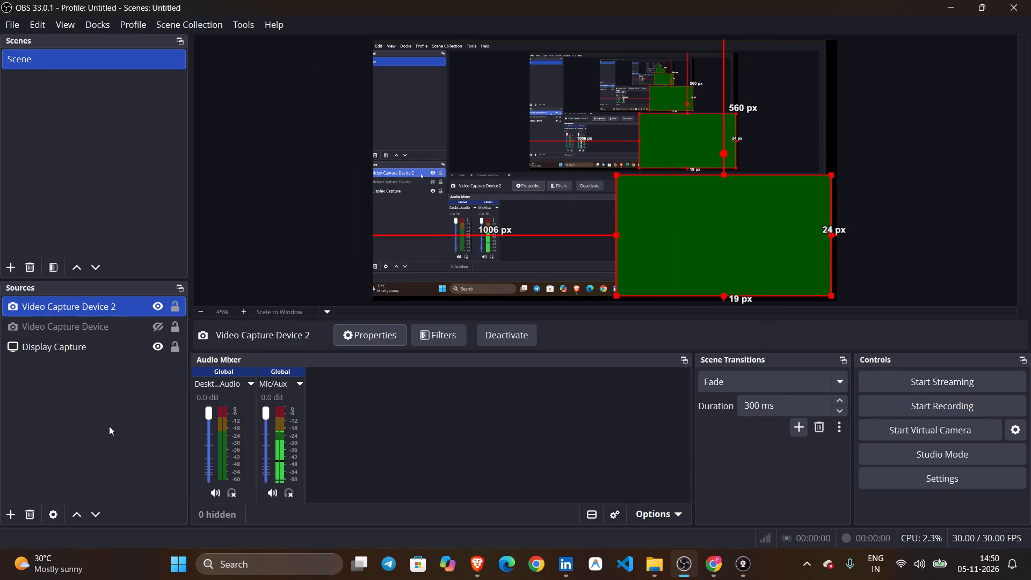
Remove Video Capture Device 2 and the hidden Video Capture Device from the scene's sources.
{"action": "left_click", "coordinate": [29, 511]}
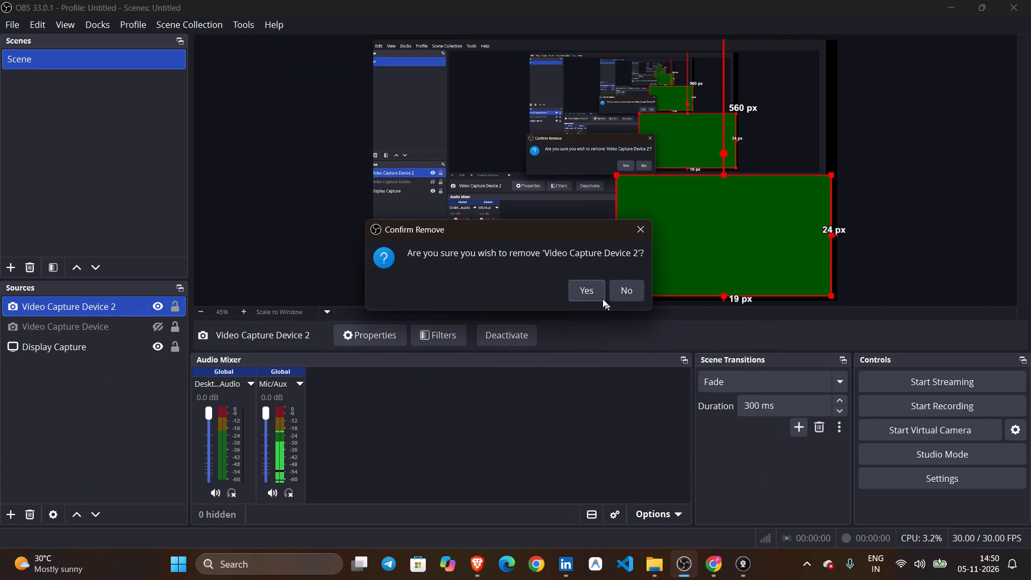
{"action": "left_click", "coordinate": [590, 303]}
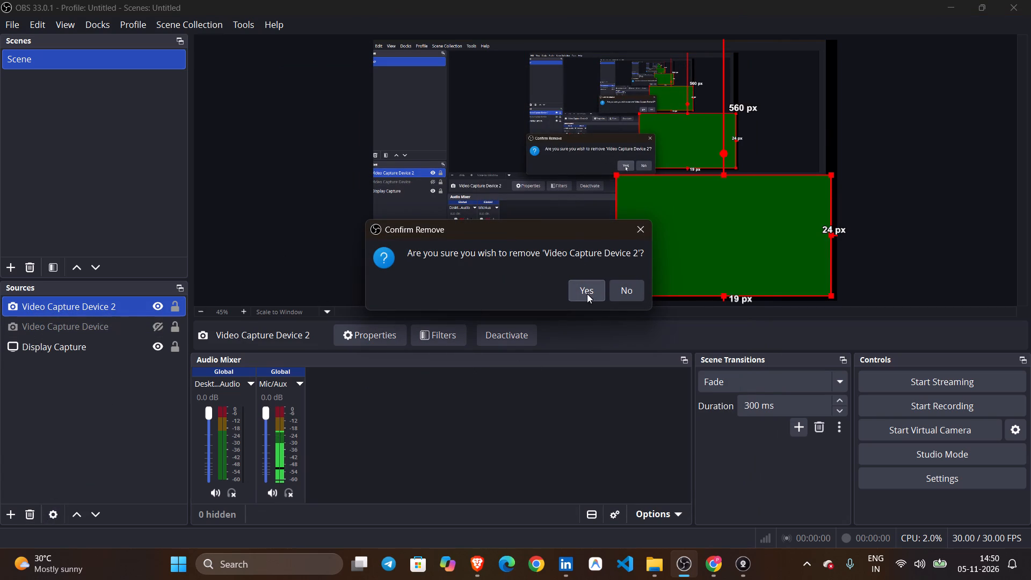
{"action": "left_click", "coordinate": [589, 292]}
{"action": "left_click", "coordinate": [76, 303]}
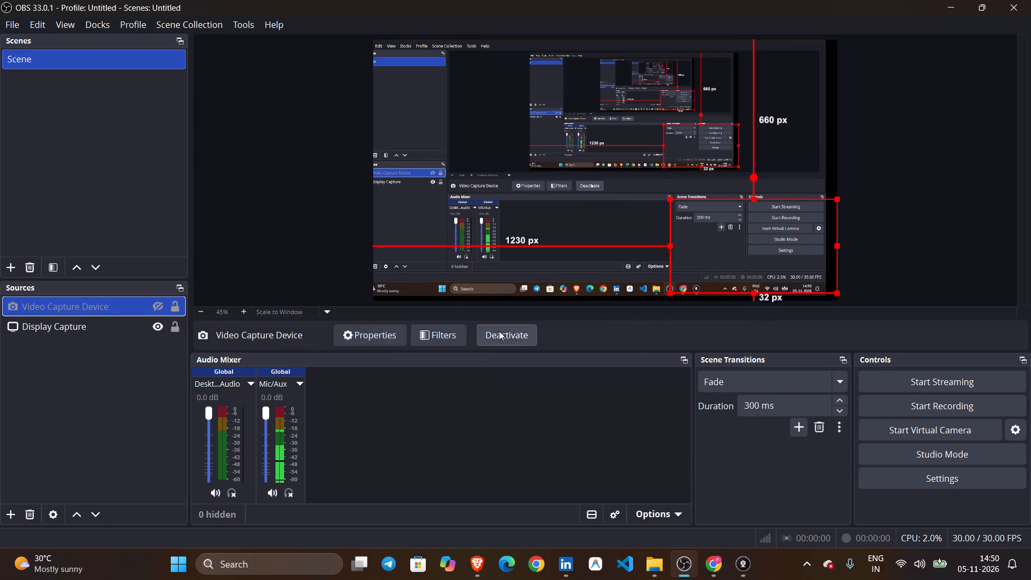
{"action": "left_click", "coordinate": [27, 517]}
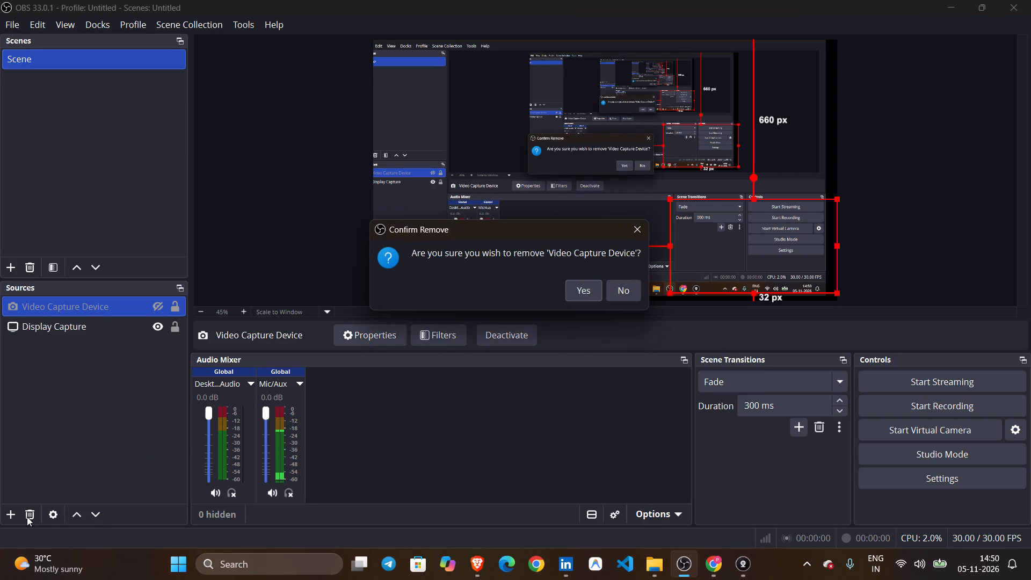
{"action": "key", "text": "Return"}
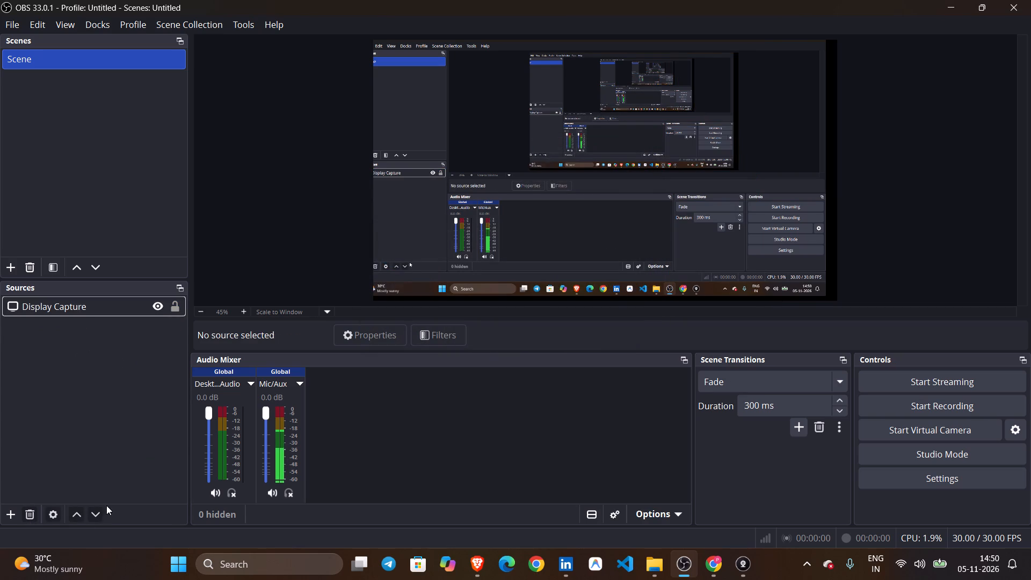
Add a new Video Capture Device source to the scene and choose DroidCam Video as its device.
{"action": "left_click", "coordinate": [13, 514]}
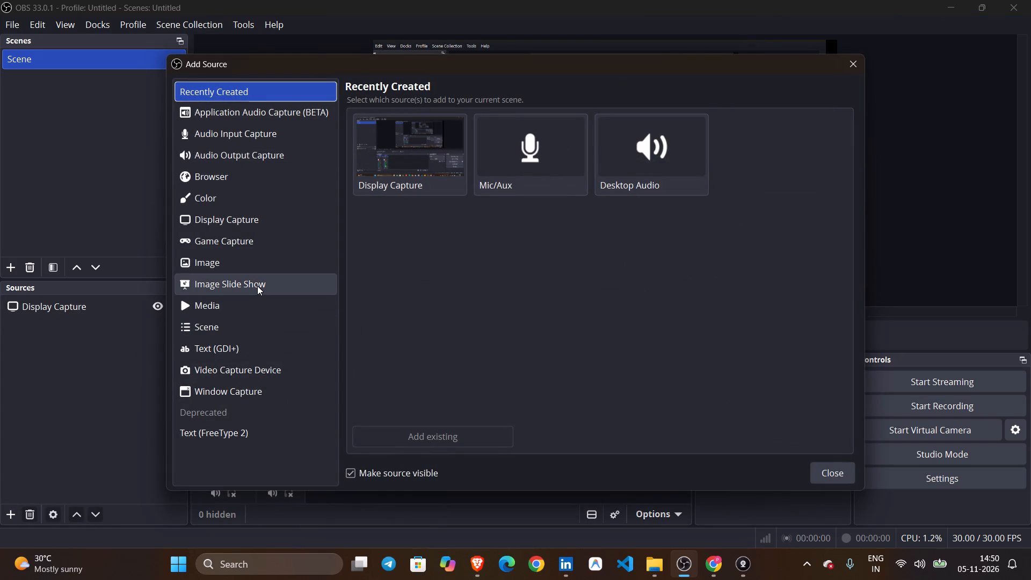
{"action": "left_click", "coordinate": [242, 370]}
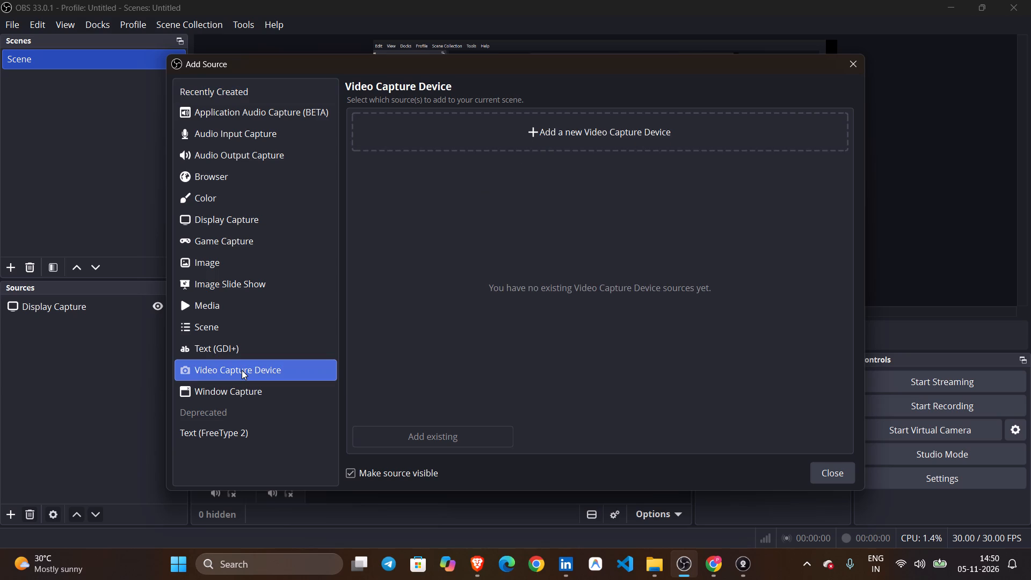
{"action": "left_click", "coordinate": [657, 128]}
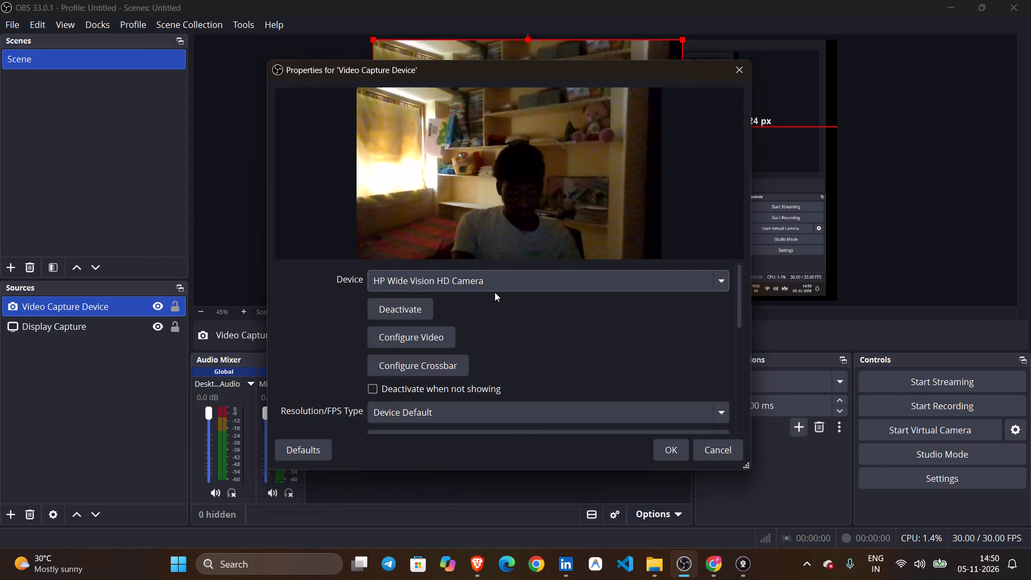
{"action": "left_click", "coordinate": [494, 285]}
{"action": "left_click", "coordinate": [476, 323]}
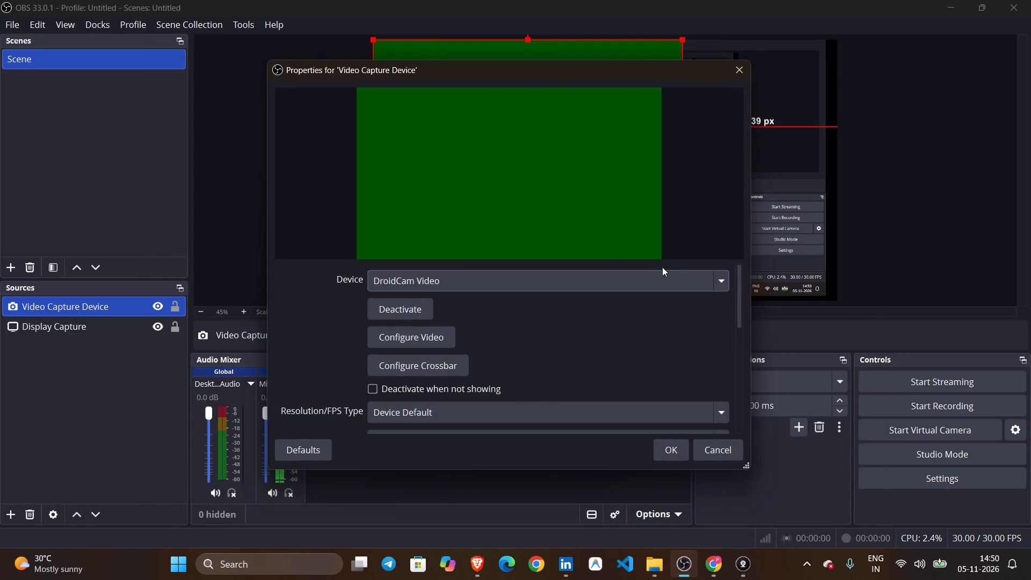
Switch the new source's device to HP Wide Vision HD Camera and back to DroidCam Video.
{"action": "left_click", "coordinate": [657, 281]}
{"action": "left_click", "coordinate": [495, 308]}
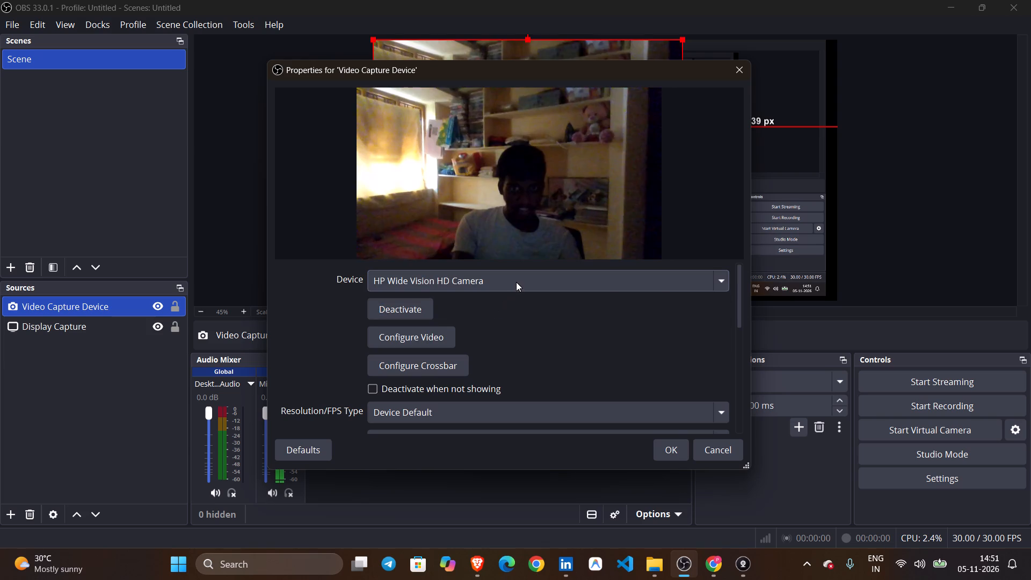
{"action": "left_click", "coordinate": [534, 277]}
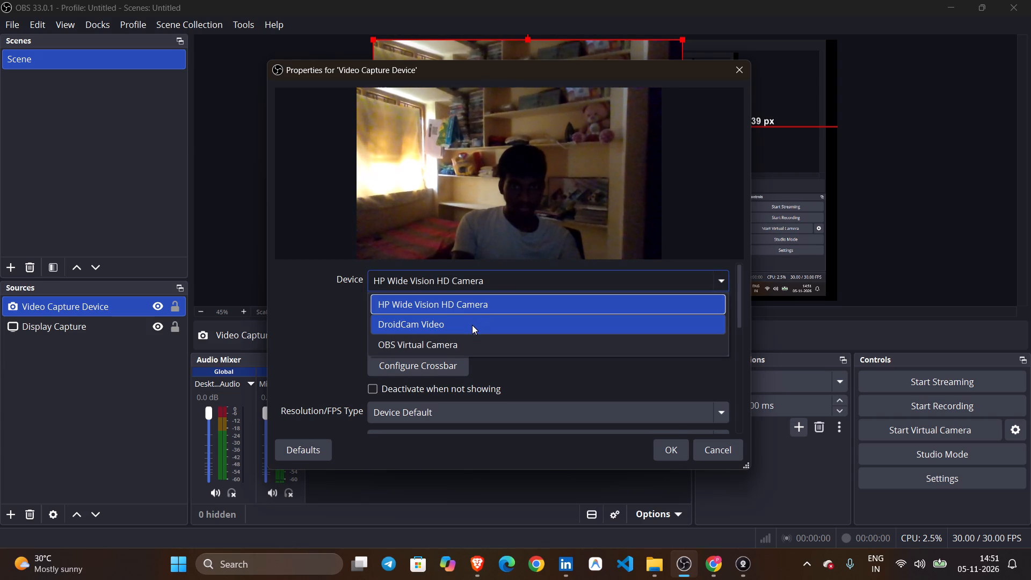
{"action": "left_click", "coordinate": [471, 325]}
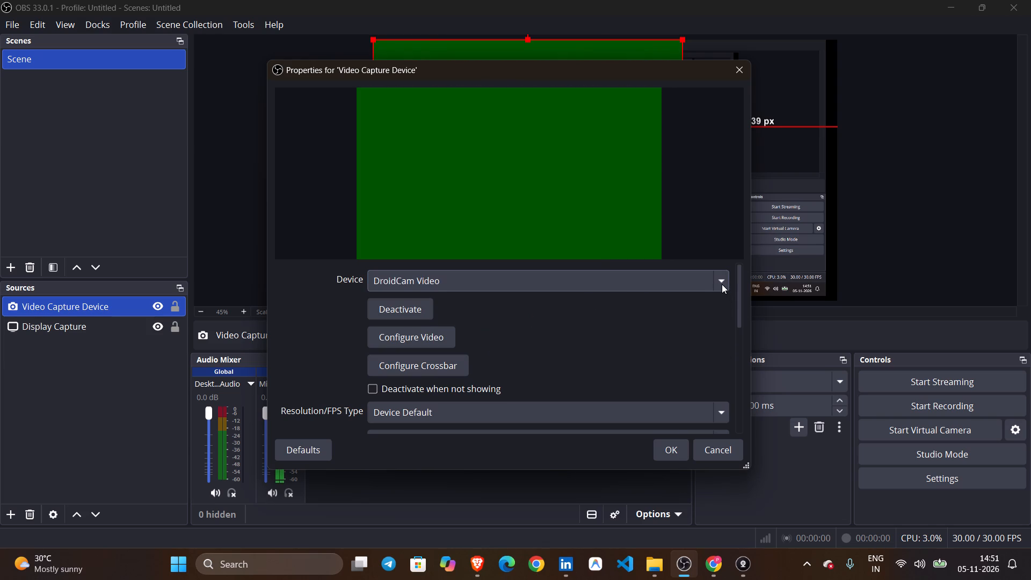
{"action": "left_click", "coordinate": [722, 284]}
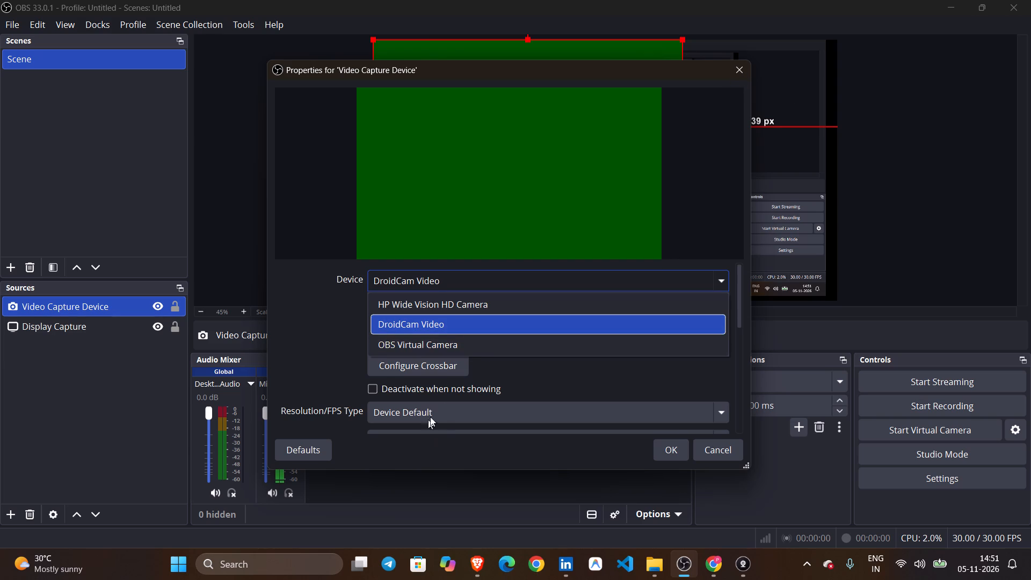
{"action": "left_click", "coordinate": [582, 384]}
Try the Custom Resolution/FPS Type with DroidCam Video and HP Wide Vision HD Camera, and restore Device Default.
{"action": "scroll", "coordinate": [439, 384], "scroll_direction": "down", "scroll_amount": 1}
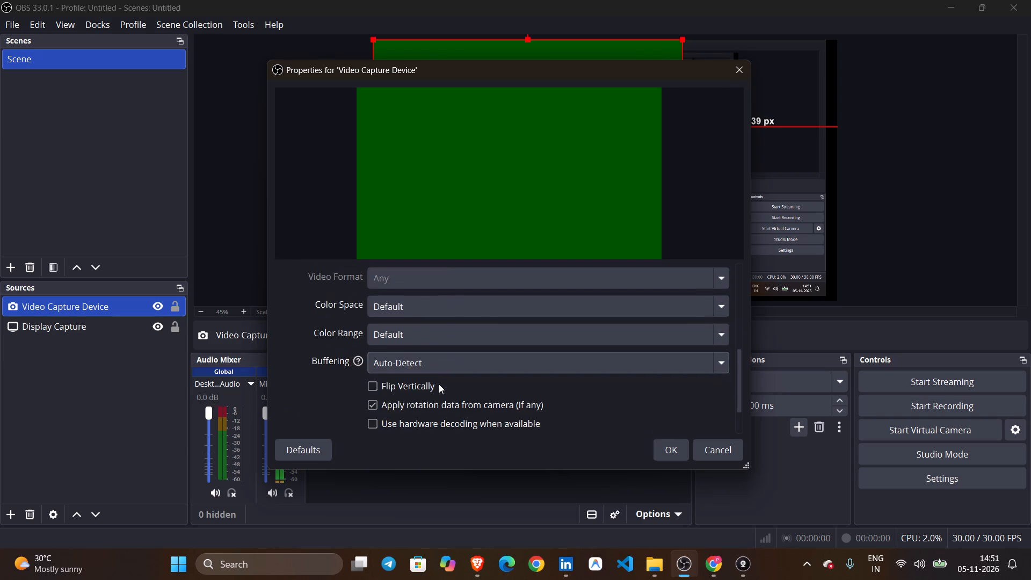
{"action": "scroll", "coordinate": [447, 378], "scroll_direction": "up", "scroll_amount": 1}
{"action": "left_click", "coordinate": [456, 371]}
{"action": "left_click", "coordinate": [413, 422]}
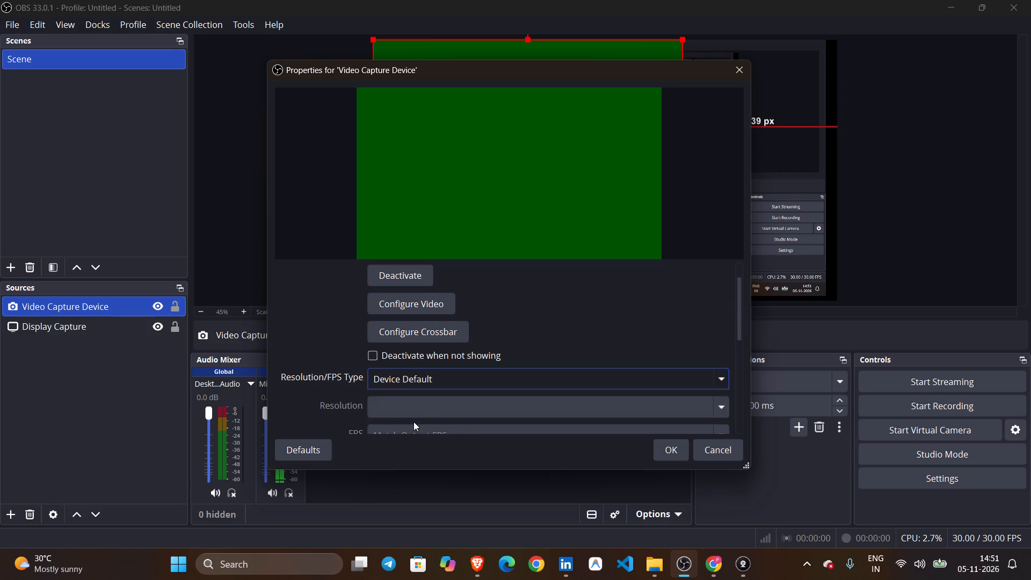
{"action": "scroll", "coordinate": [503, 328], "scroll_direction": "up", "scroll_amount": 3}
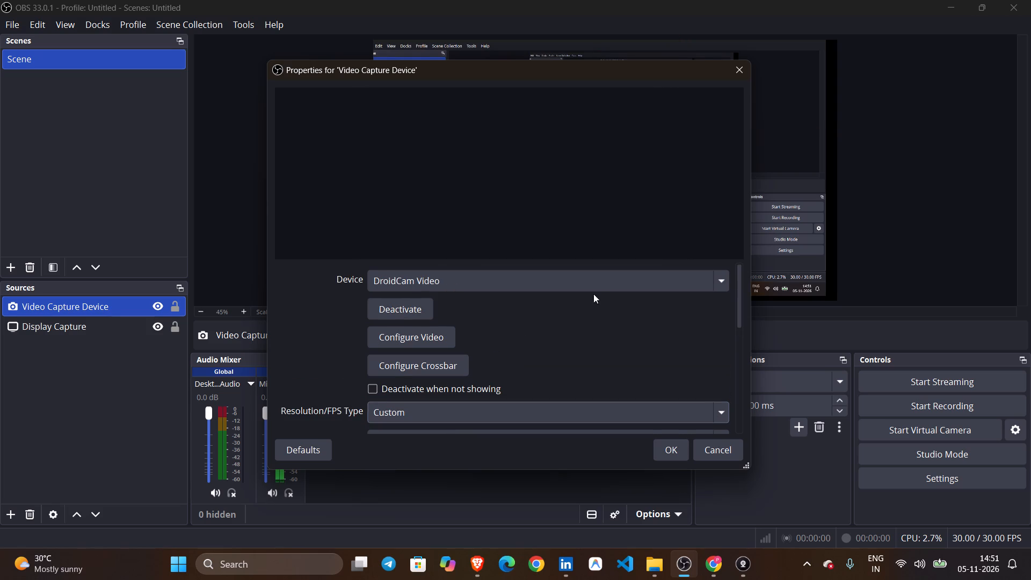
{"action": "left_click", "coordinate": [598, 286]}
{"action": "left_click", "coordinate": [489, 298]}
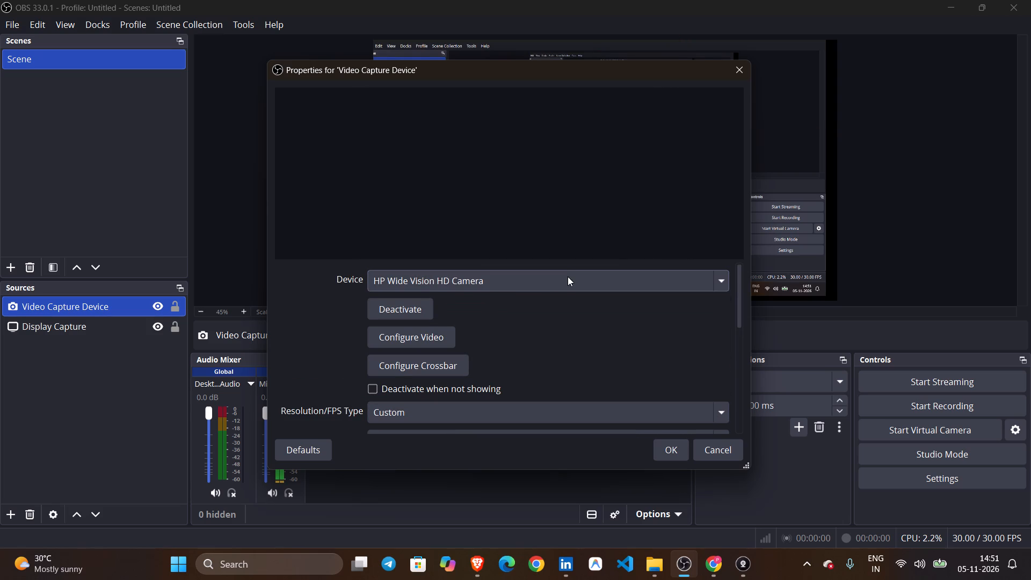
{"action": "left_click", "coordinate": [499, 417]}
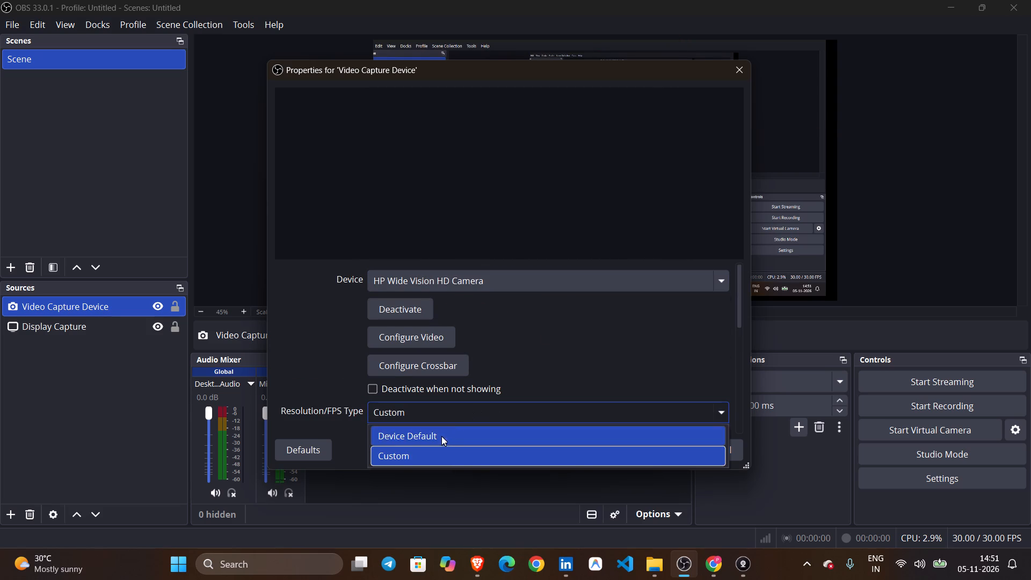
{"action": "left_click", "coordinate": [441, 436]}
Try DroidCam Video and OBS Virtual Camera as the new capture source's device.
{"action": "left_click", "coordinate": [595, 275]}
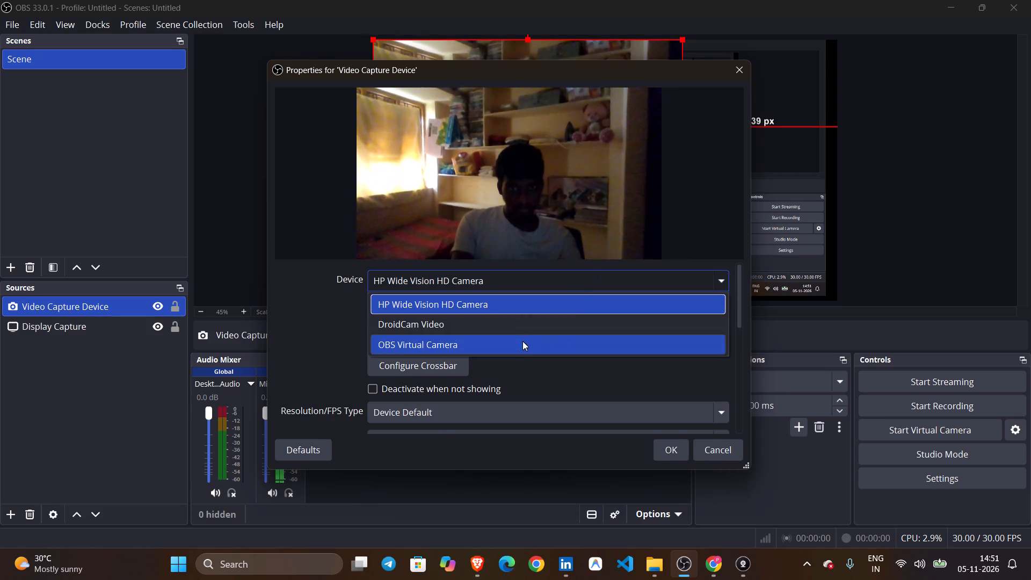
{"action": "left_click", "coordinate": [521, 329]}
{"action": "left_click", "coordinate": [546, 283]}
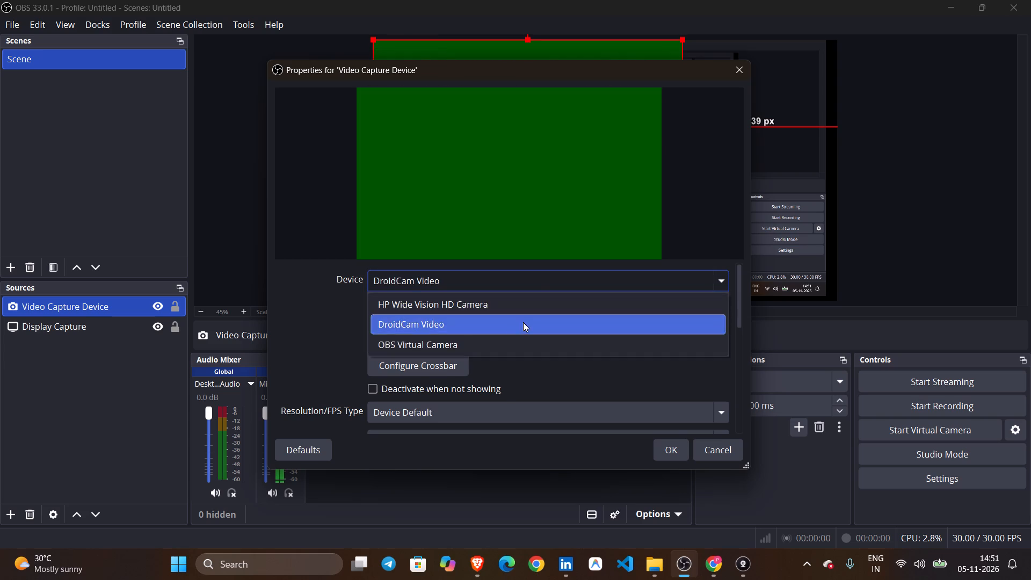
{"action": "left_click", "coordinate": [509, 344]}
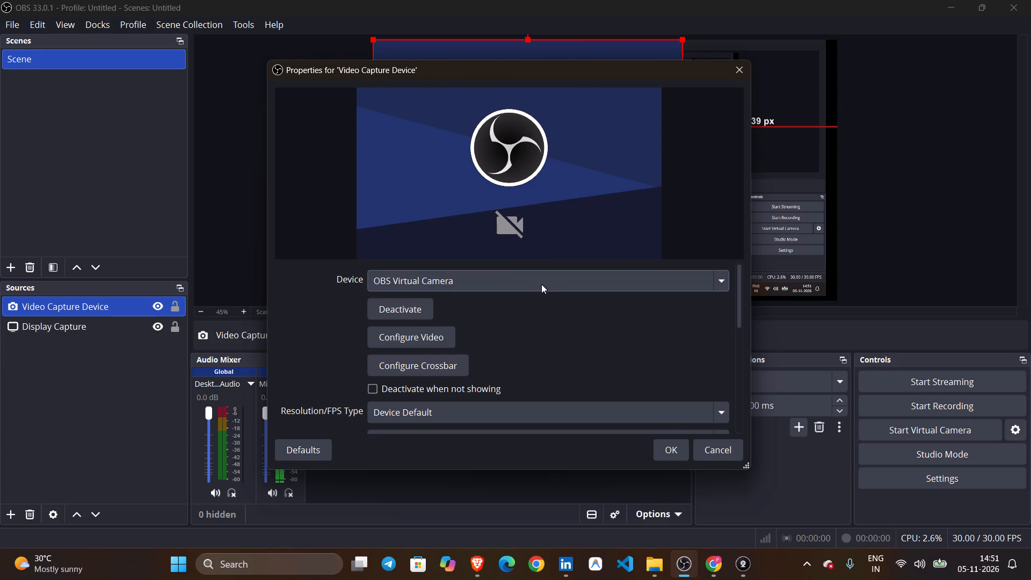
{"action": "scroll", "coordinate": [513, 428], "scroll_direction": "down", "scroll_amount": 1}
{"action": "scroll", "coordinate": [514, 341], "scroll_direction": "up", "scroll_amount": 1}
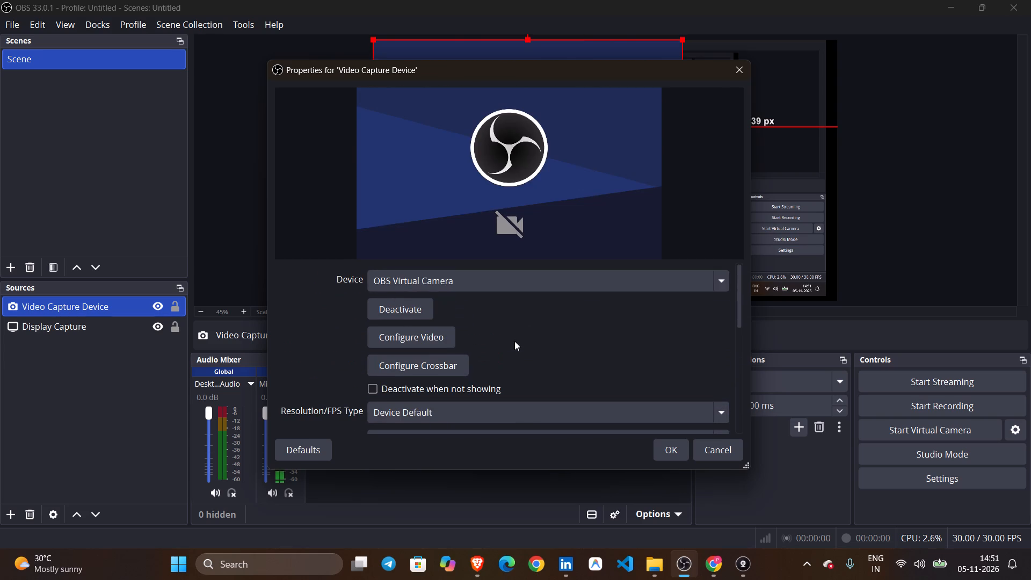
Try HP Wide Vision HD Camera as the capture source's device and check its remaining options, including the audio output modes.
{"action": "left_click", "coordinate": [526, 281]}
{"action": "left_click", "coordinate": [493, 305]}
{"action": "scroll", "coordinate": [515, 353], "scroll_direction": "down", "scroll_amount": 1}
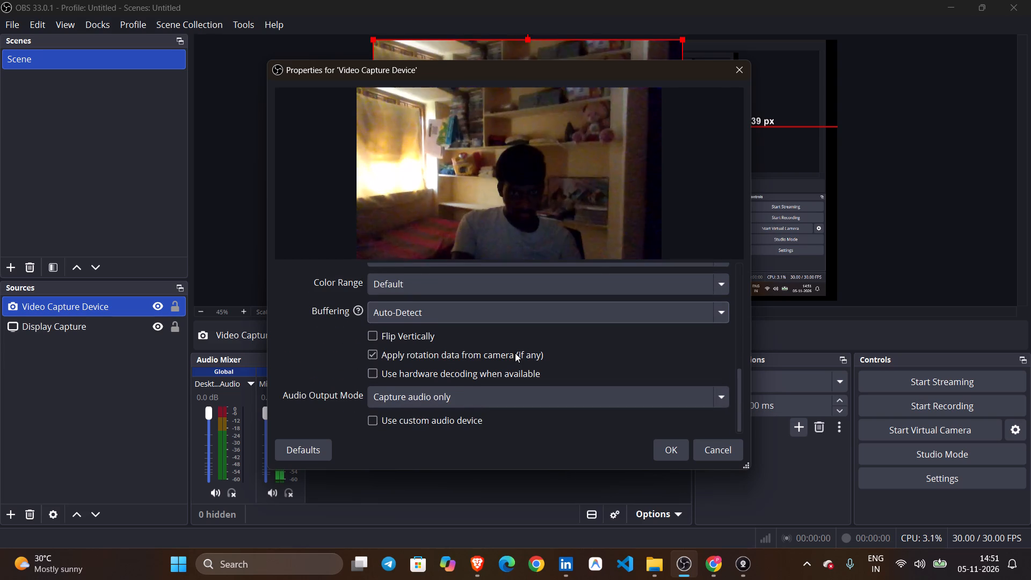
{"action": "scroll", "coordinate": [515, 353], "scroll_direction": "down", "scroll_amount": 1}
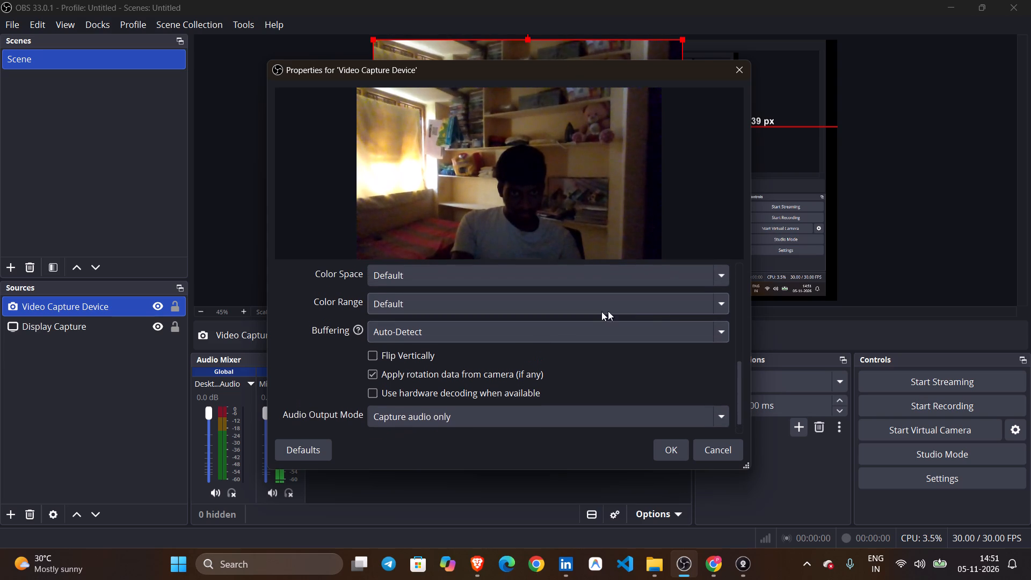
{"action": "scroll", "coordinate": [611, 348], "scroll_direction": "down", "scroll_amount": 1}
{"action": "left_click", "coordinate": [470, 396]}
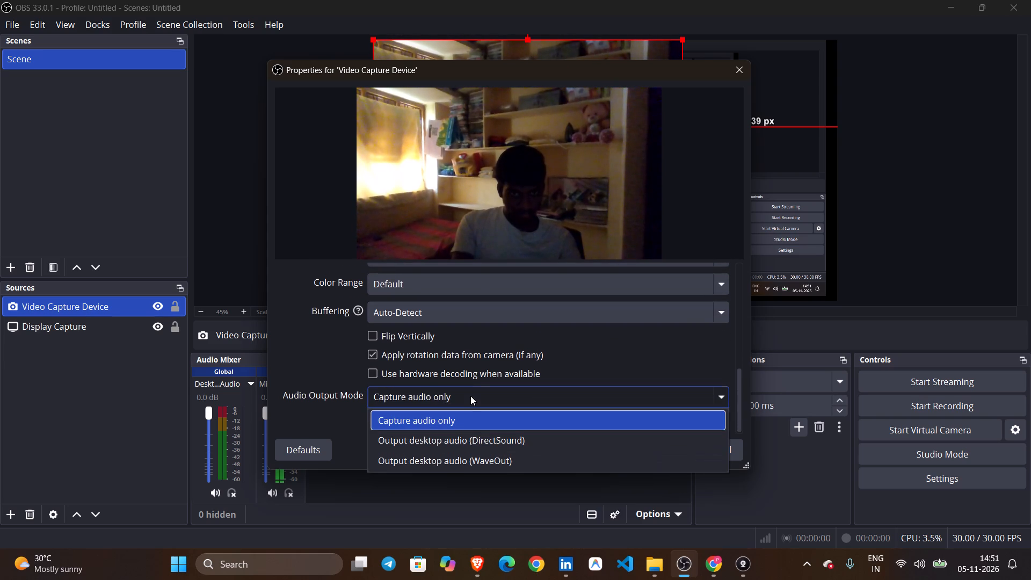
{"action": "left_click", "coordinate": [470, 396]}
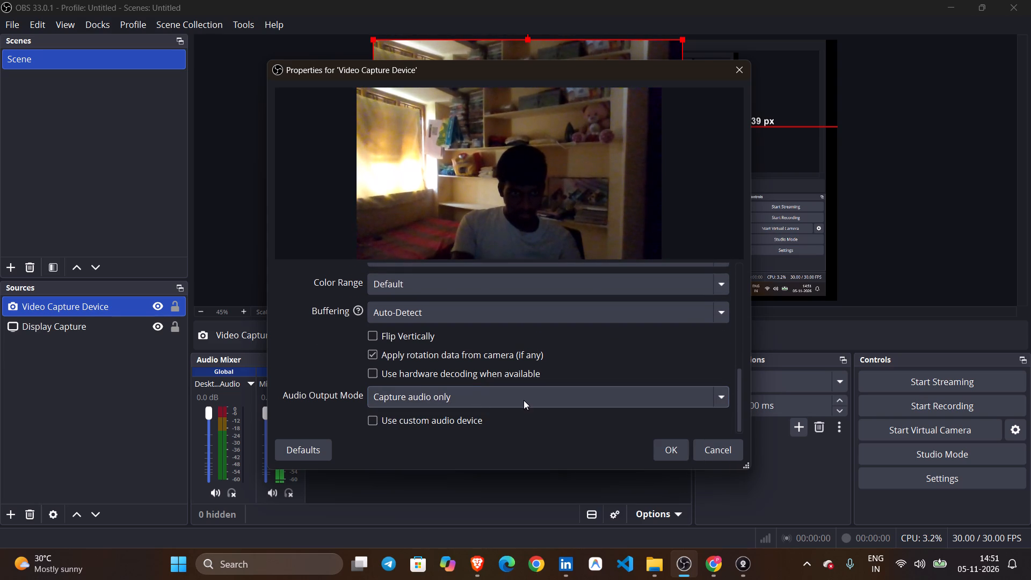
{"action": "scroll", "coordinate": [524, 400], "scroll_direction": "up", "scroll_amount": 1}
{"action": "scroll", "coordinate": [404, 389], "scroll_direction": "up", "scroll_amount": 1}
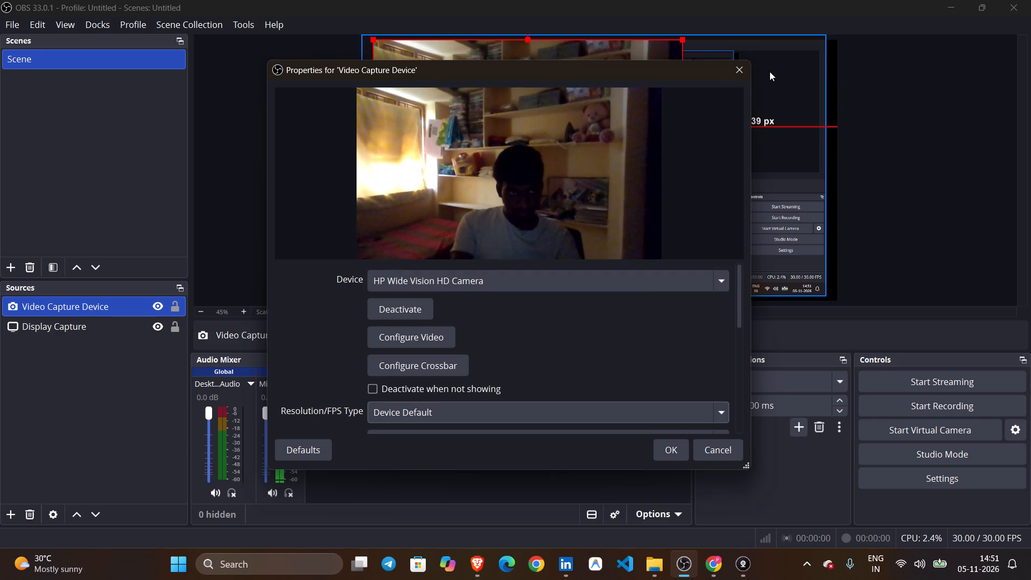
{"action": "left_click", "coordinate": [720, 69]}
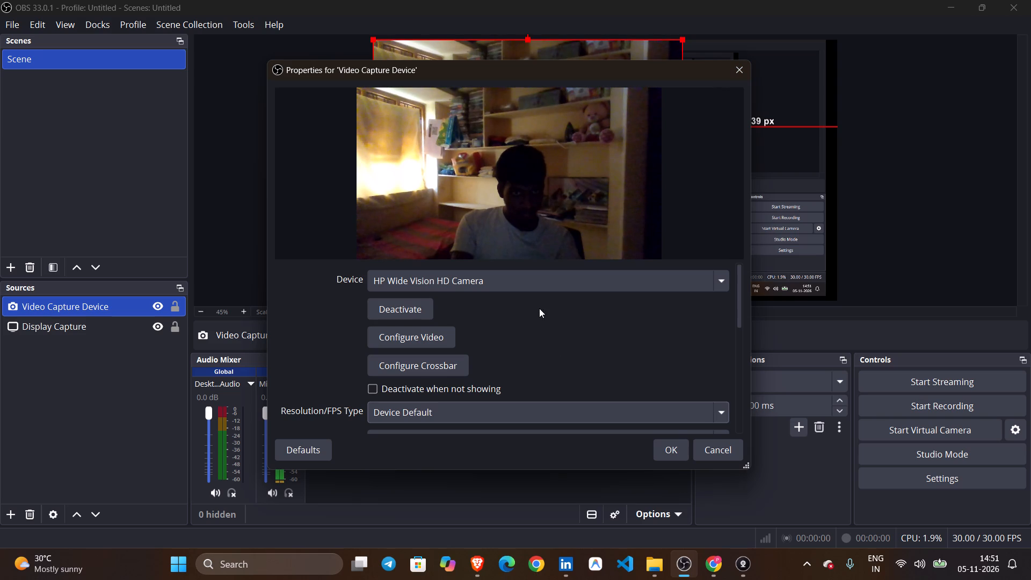
Set the capture source's device to DroidCam Video.
{"action": "left_click", "coordinate": [514, 282]}
{"action": "left_click", "coordinate": [452, 323]}
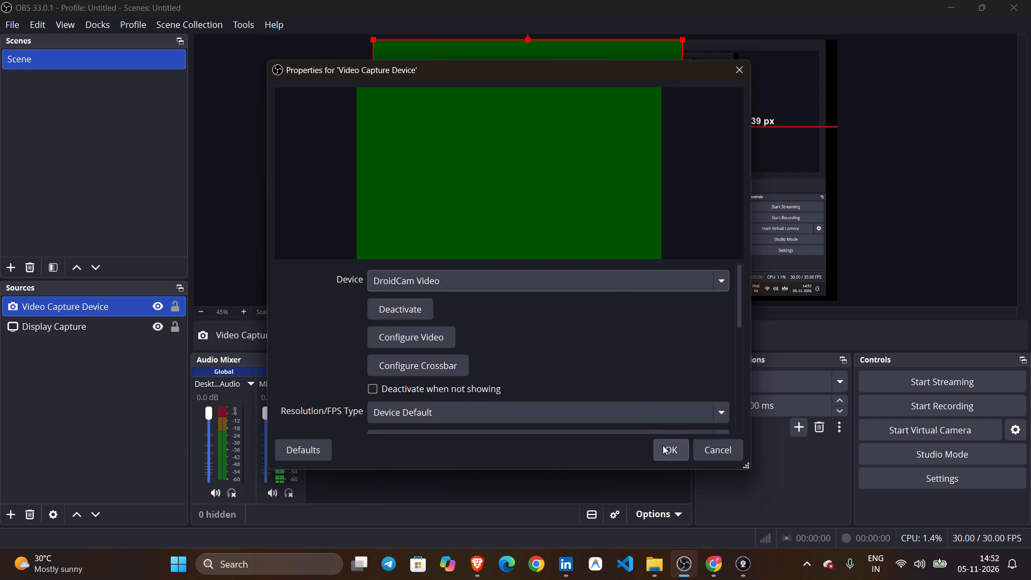
Examine the DroidCam Video source's resolution, FPS, video format, color and buffering settings.
{"action": "left_click", "coordinate": [488, 356]}
{"action": "left_click", "coordinate": [484, 356]}
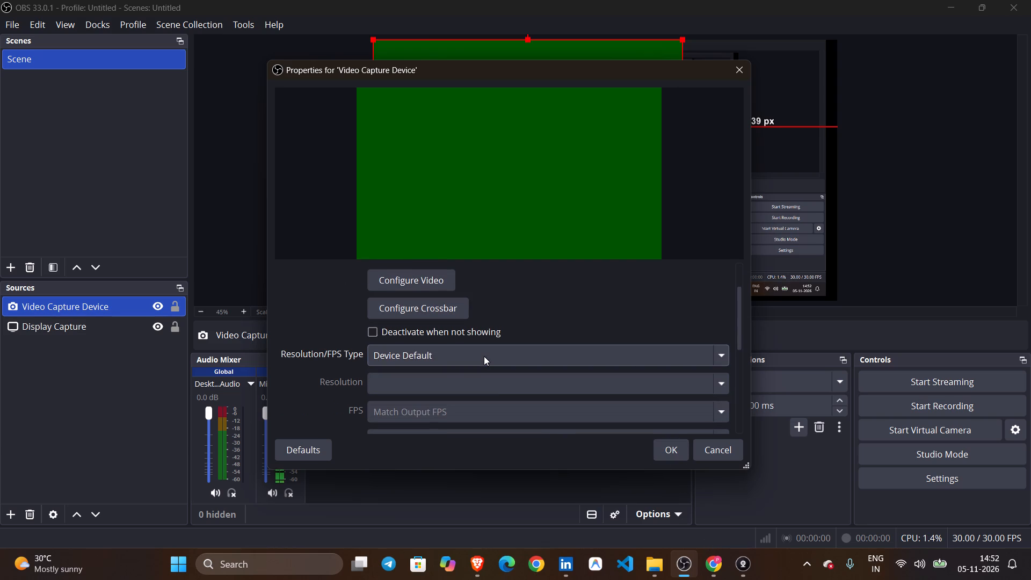
{"action": "scroll", "coordinate": [491, 389], "scroll_direction": "down", "scroll_amount": 1}
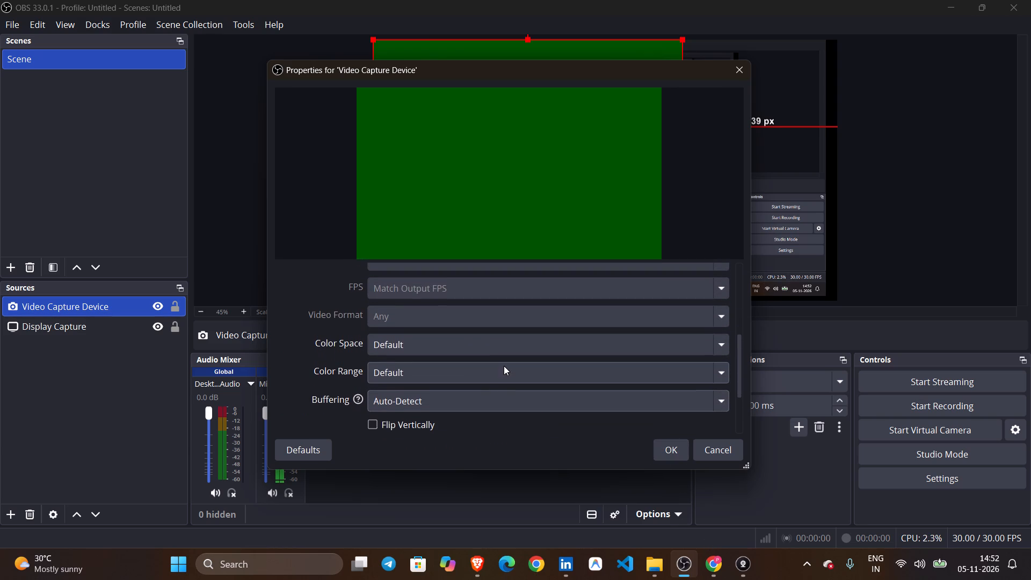
{"action": "scroll", "coordinate": [504, 366], "scroll_direction": "up", "scroll_amount": 1}
{"action": "left_click", "coordinate": [536, 347]}
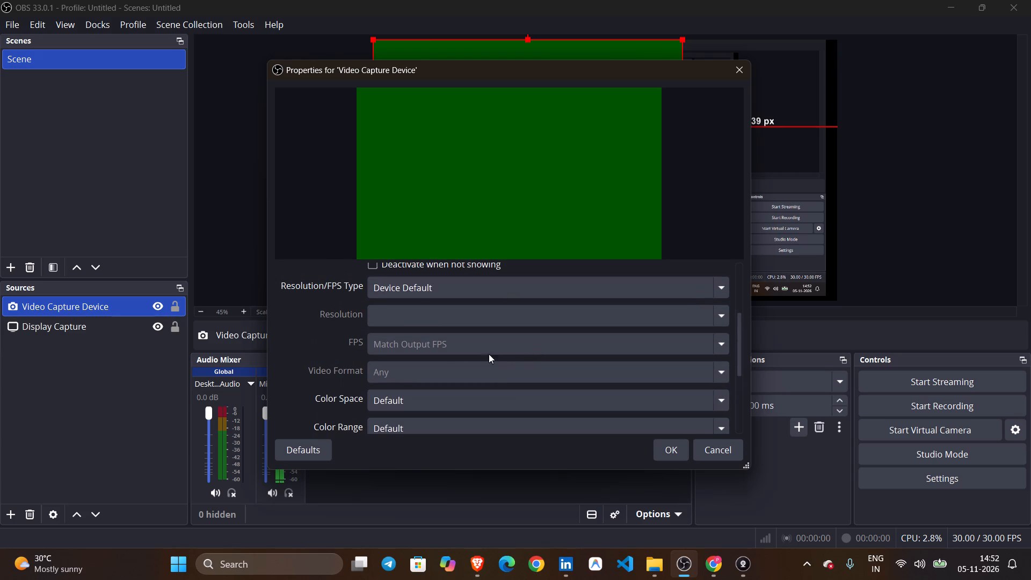
{"action": "left_click", "coordinate": [445, 374]}
{"action": "scroll", "coordinate": [492, 341], "scroll_direction": "up", "scroll_amount": 3}
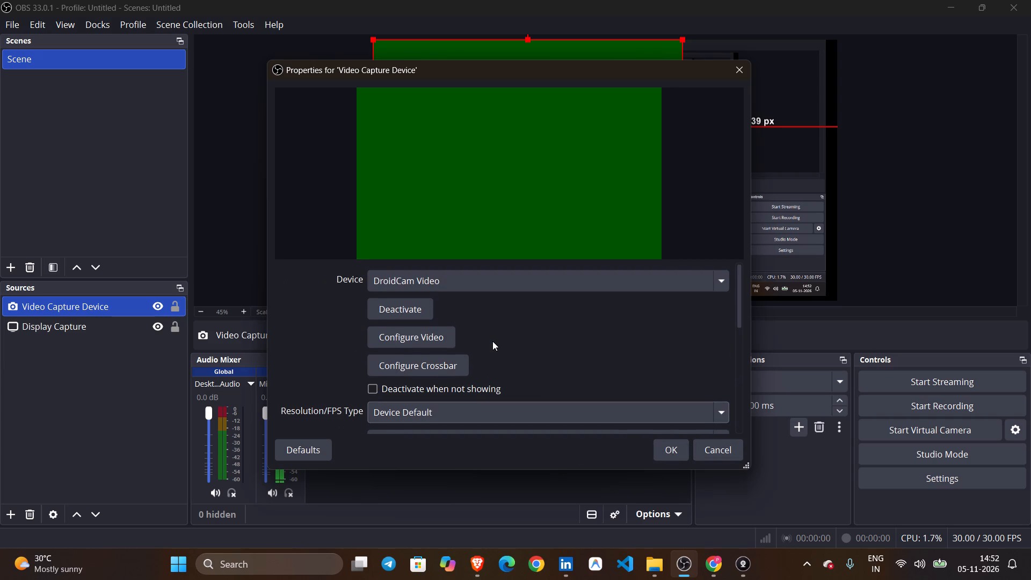
{"action": "scroll", "coordinate": [492, 341], "scroll_direction": "up", "scroll_amount": 1}
Reselect DroidCam Video as the device and accept the video capture source's properties.
{"action": "left_click", "coordinate": [721, 280]}
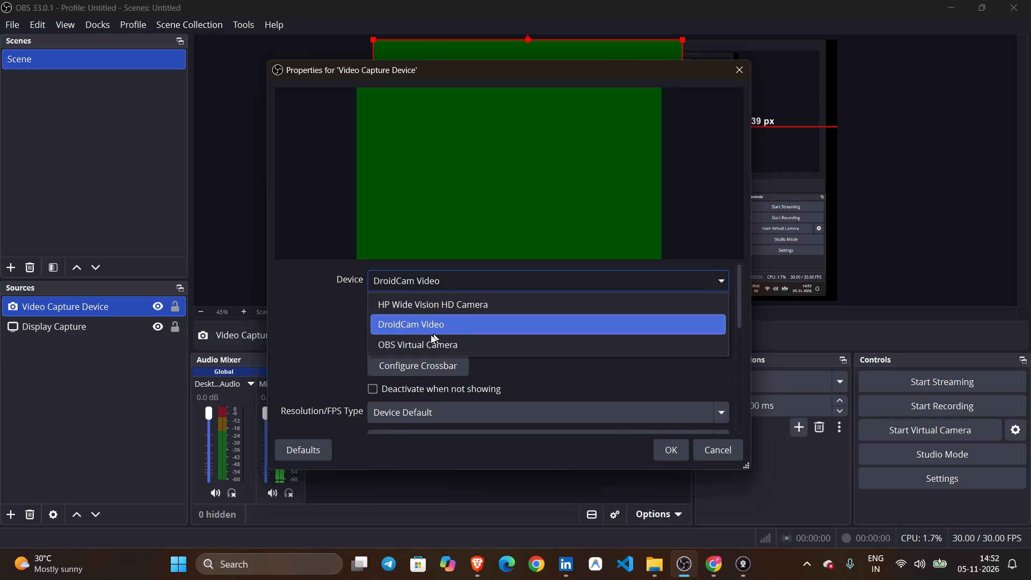
{"action": "left_click", "coordinate": [439, 324]}
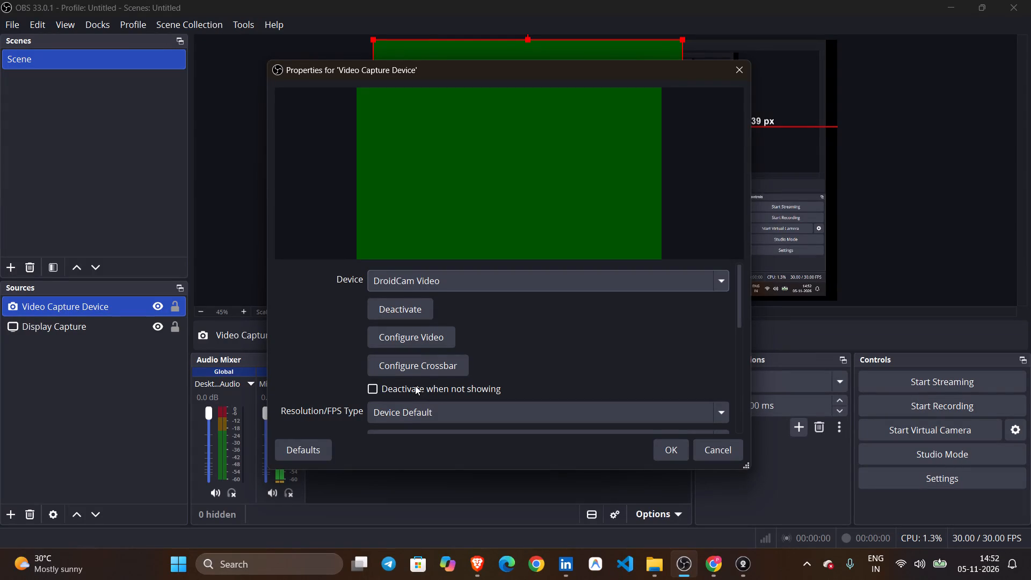
{"action": "left_click", "coordinate": [618, 279]}
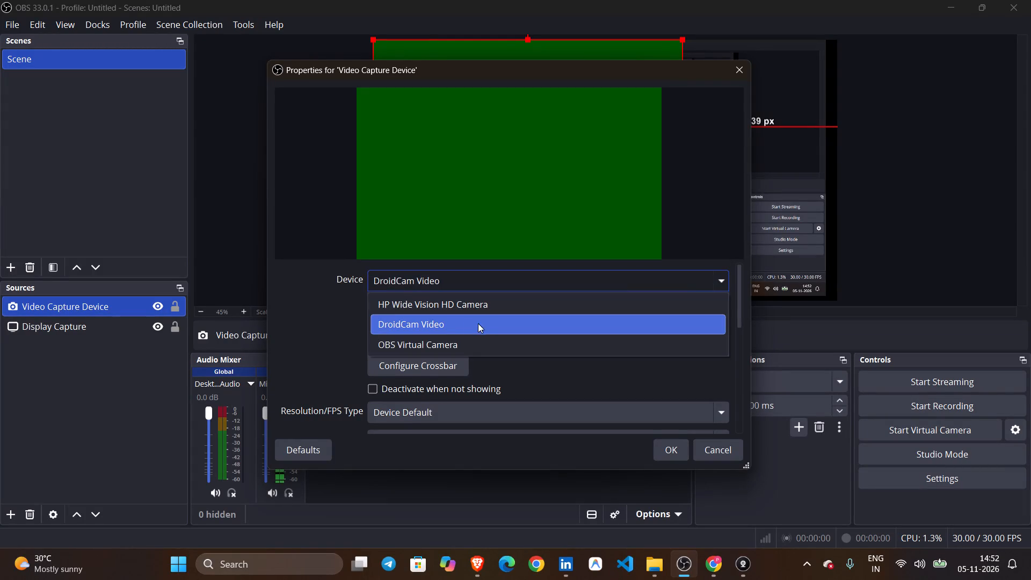
{"action": "left_click", "coordinate": [464, 329]}
{"action": "left_click", "coordinate": [671, 453]}
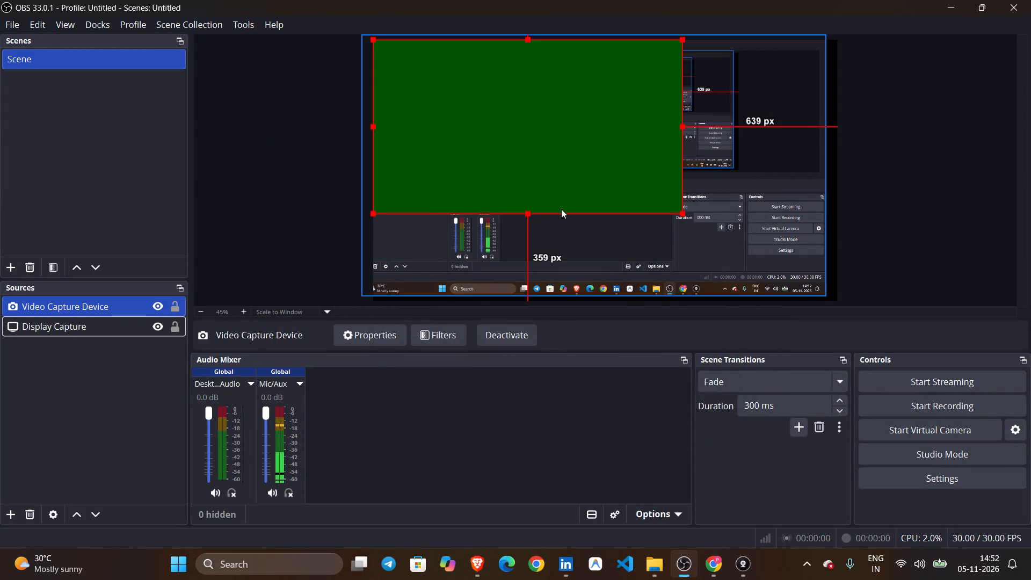
Shrink the video capture overlay toward the canvas's top-left corner, leaving about 1355 px to its right and 763 px below.
{"action": "left_click_drag", "start_coordinate": [681, 213], "coordinate": [482, 116]}
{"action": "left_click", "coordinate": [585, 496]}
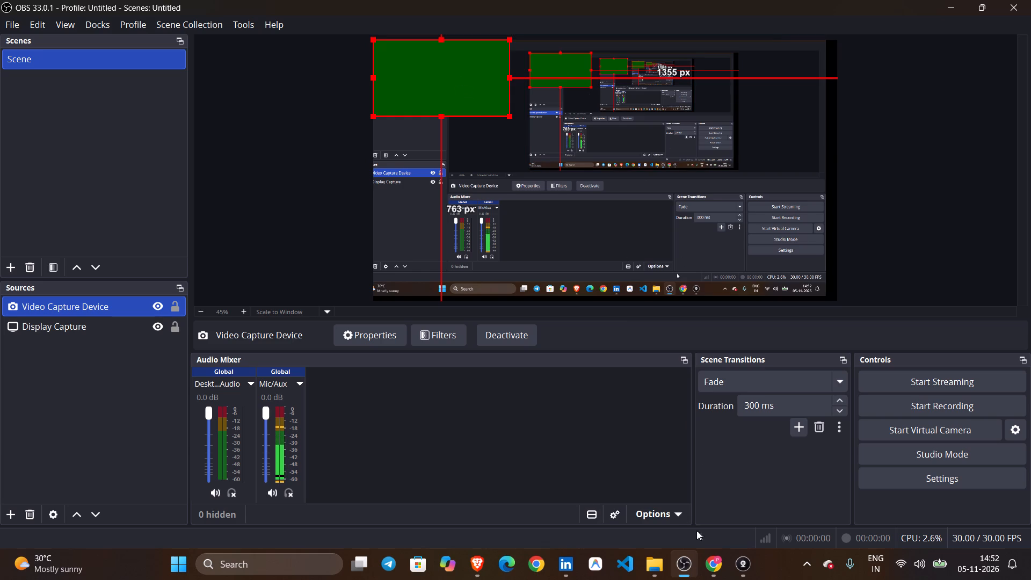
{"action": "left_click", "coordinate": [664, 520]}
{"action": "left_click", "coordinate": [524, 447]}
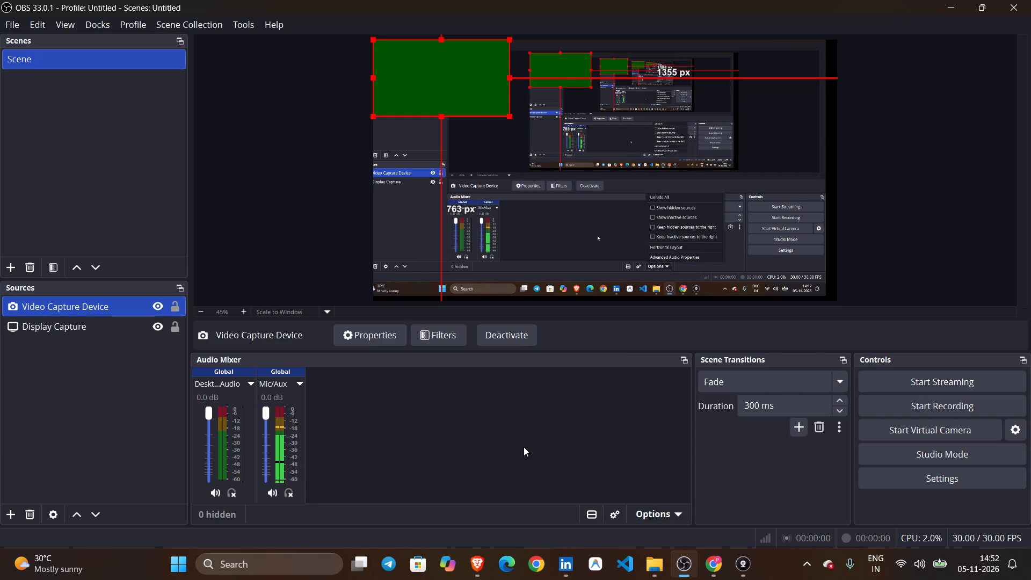
Switch to DroidCam Client to check the circular-masked phone feed, and return to OBS Studio.
{"action": "left_click", "coordinate": [744, 577]}
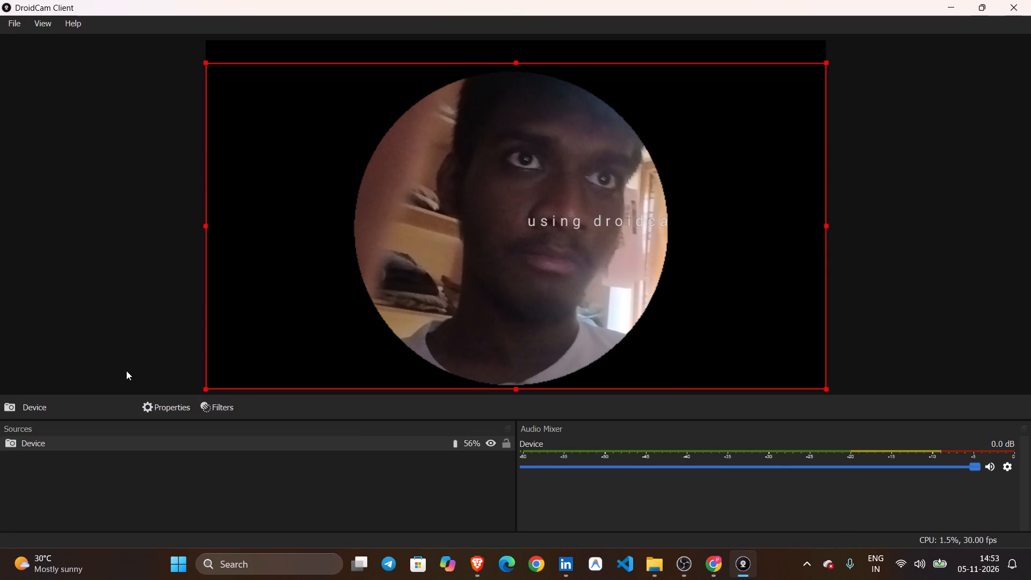
{"action": "left_click", "coordinate": [26, 409]}
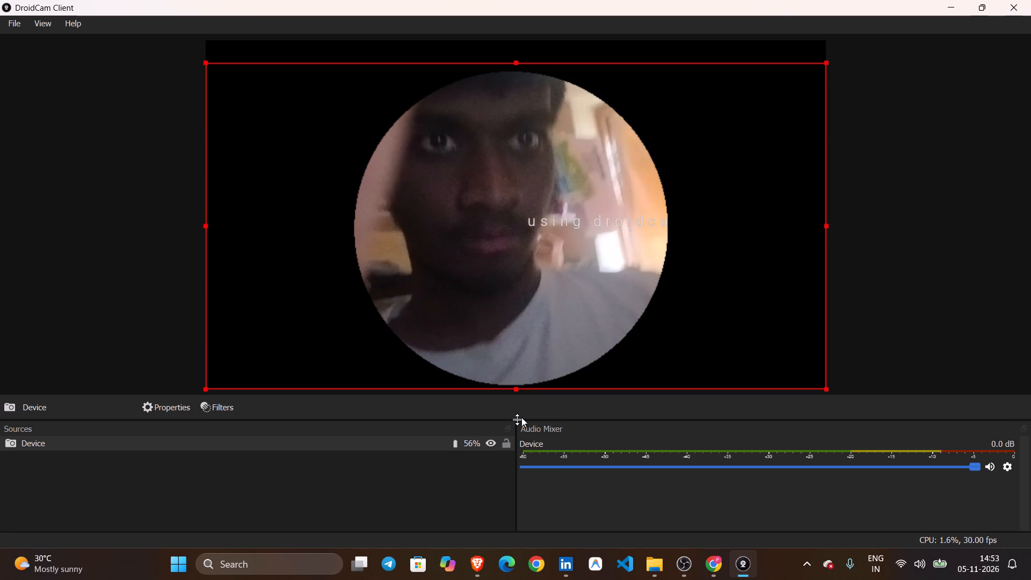
{"action": "left_click", "coordinate": [681, 560]}
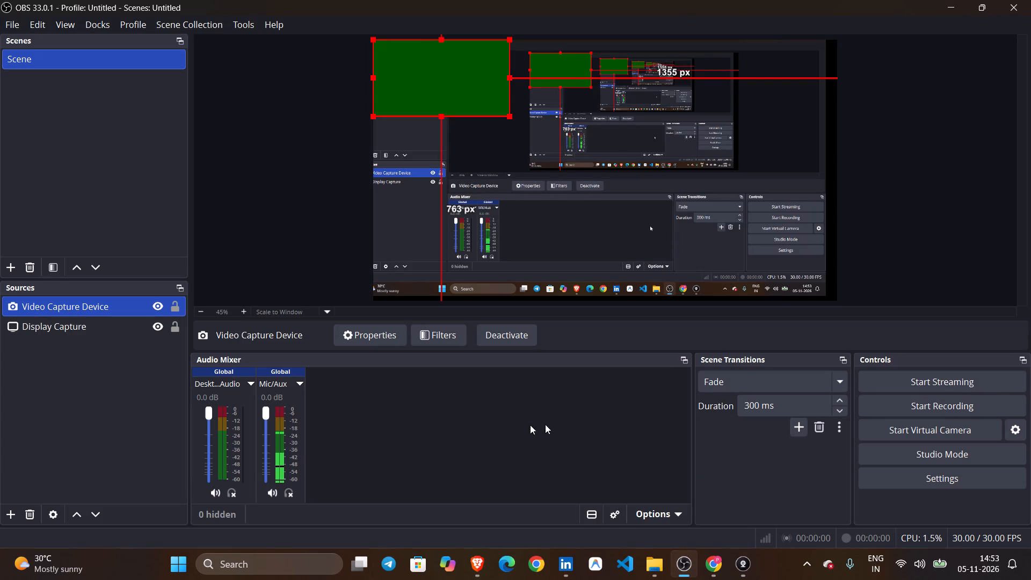
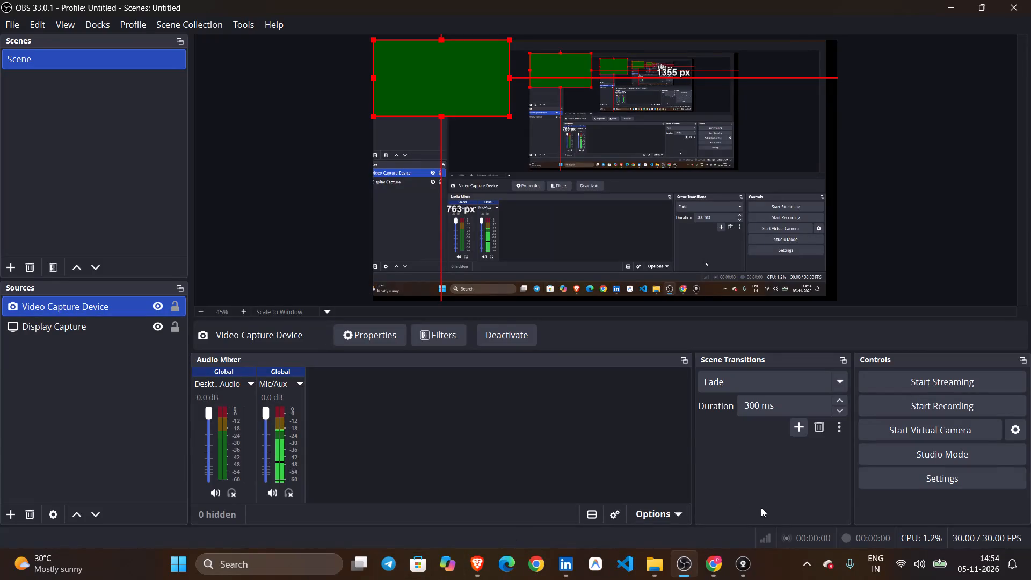
Switch to DroidCam Client to check the phone camera's feed.
{"action": "left_click", "coordinate": [734, 578]}
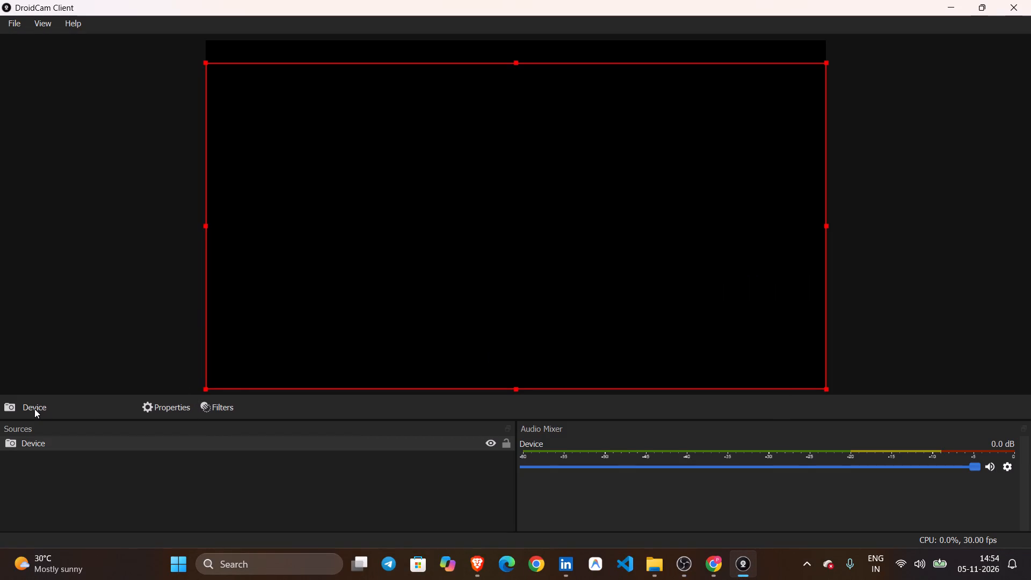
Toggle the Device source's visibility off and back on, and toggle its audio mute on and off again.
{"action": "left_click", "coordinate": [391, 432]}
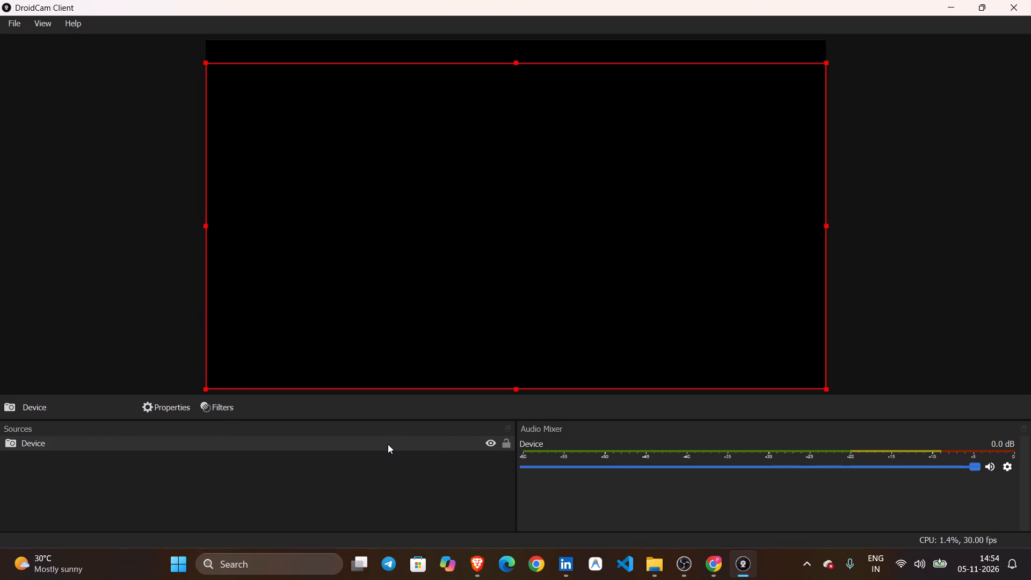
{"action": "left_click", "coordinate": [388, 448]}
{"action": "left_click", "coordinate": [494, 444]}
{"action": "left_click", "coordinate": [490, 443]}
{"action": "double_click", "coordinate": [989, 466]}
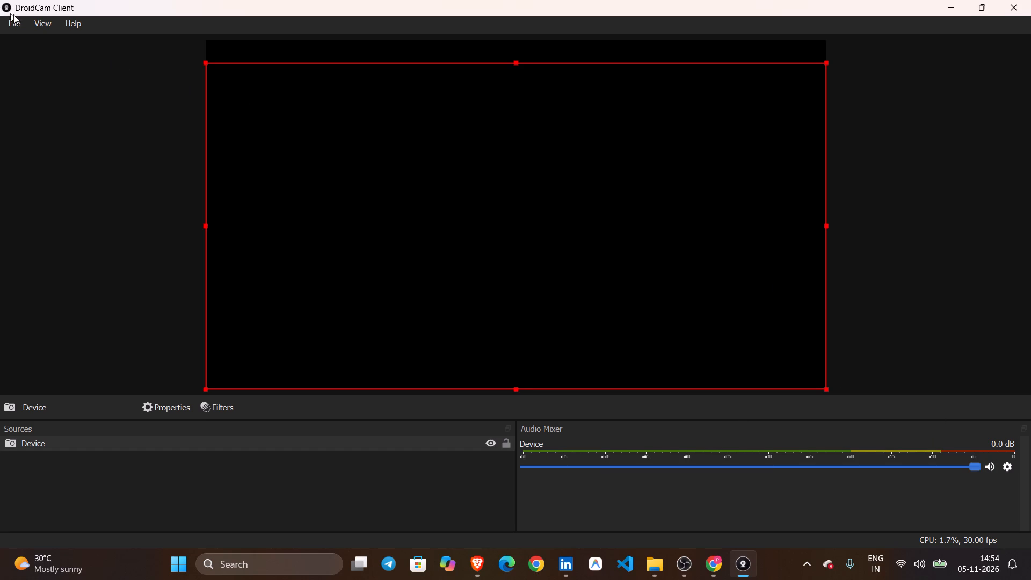
Start adding a new DroidCam device and bring up the search for discoverable phones.
{"action": "left_click", "coordinate": [22, 20]}
{"action": "left_click", "coordinate": [34, 44]}
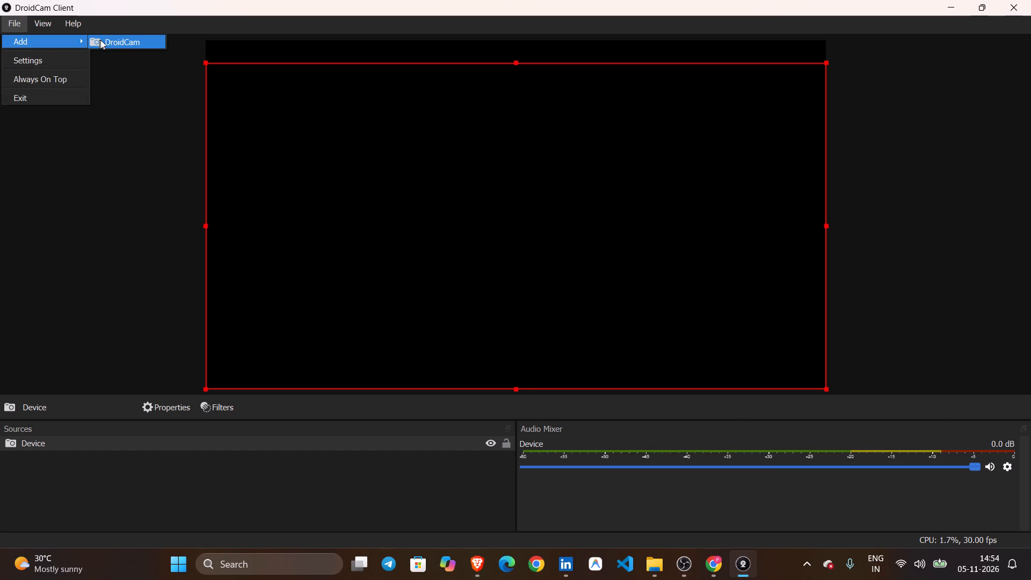
{"action": "left_click", "coordinate": [110, 39]}
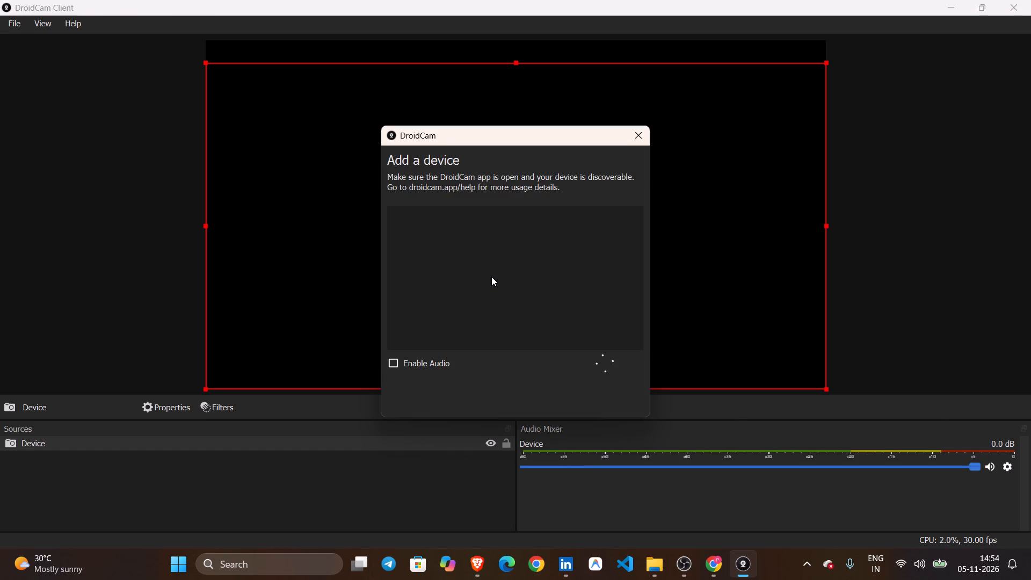
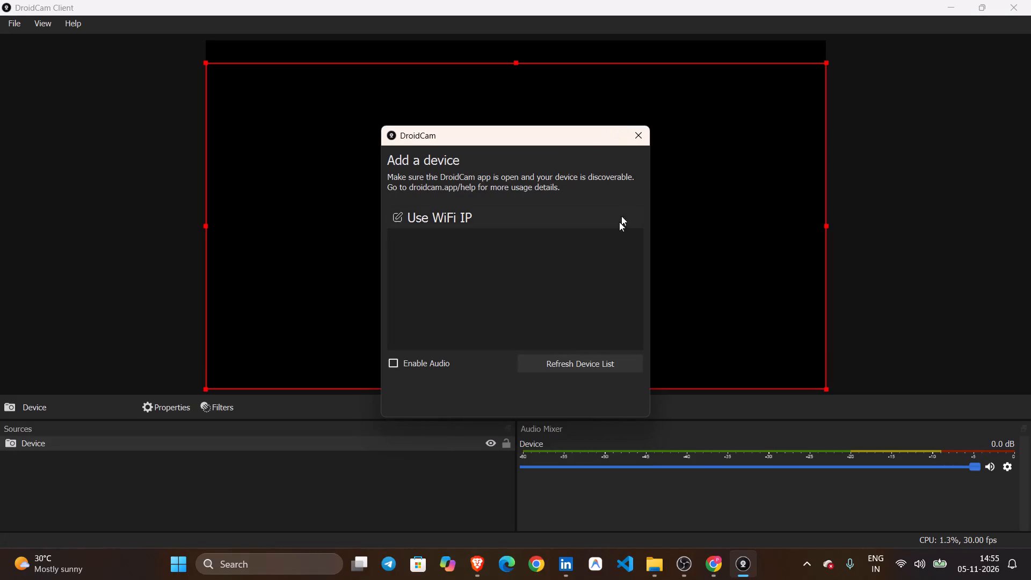
Dismiss DroidCam Client's Add a device dialog and switch to OBS Studio.
{"action": "left_click", "coordinate": [637, 130]}
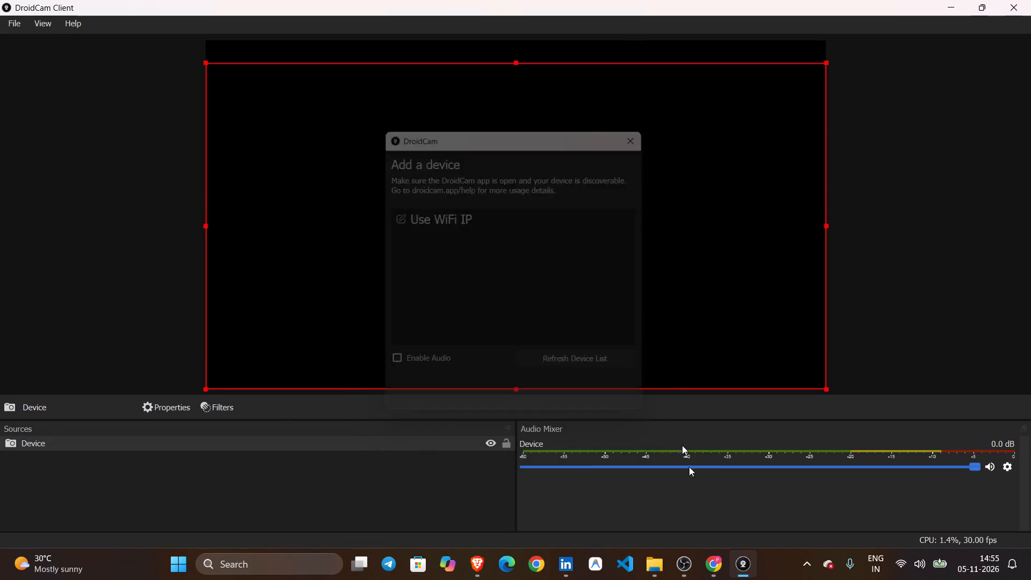
{"action": "left_click", "coordinate": [680, 561]}
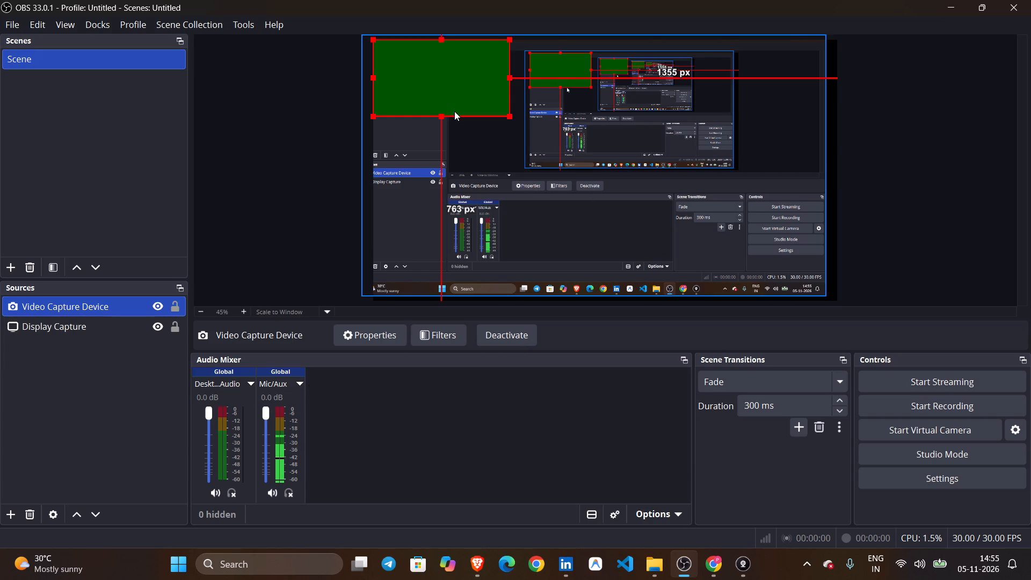
Remove the Display Capture source from the scene, keeping the Video Capture Device source.
{"action": "left_click", "coordinate": [445, 101]}
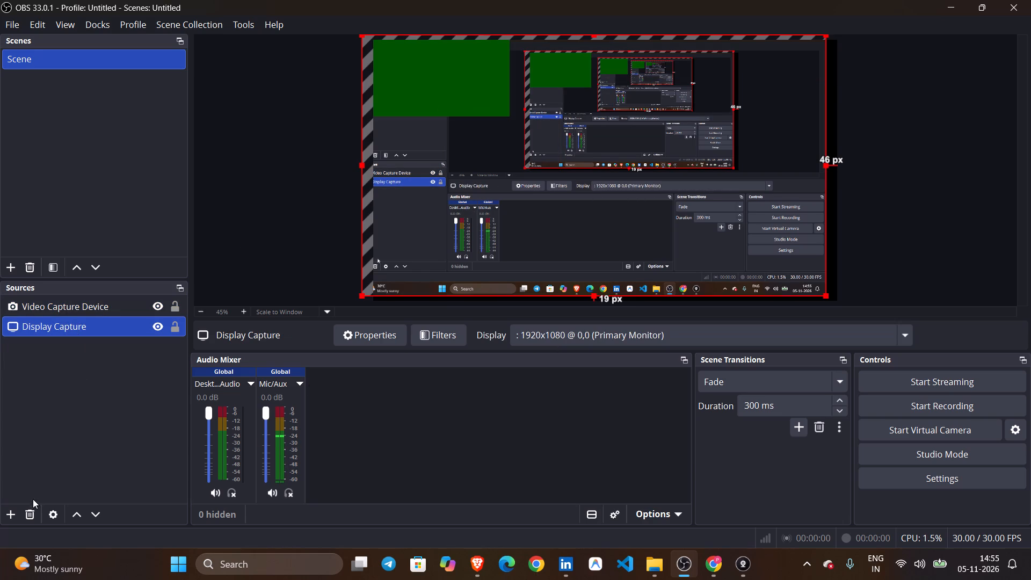
{"action": "left_click", "coordinate": [37, 516]}
{"action": "left_click", "coordinate": [563, 288]}
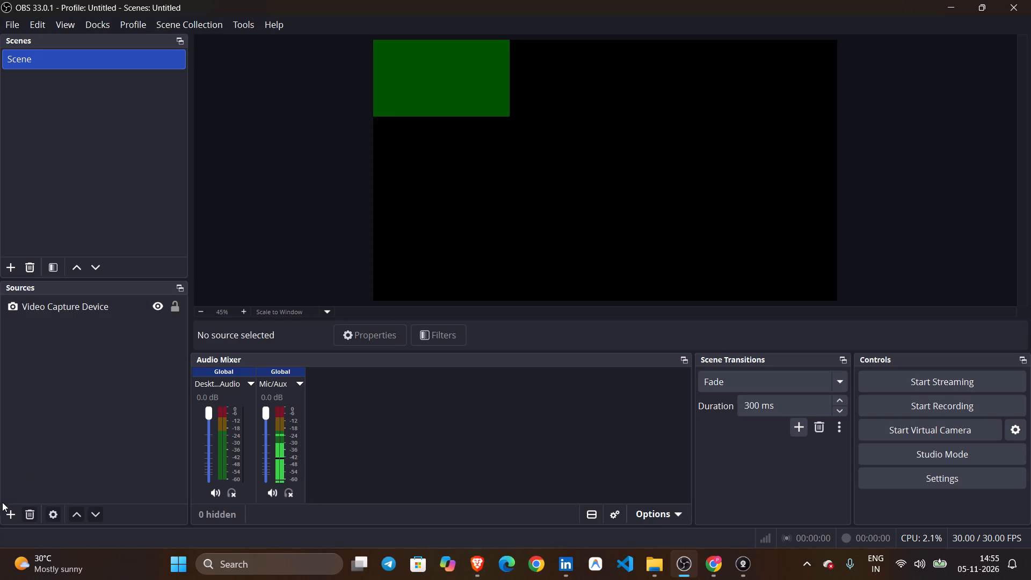
Add a new Video Capture Device source and try DroidCam Video, then OBS Virtual Camera, as its device.
{"action": "left_click", "coordinate": [9, 517]}
{"action": "left_click", "coordinate": [427, 169]}
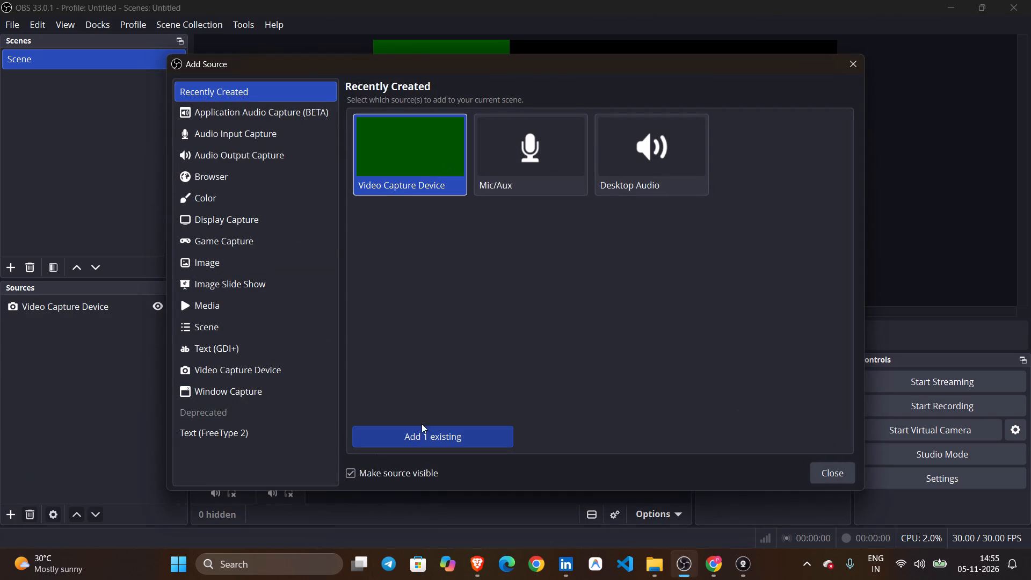
{"action": "left_click", "coordinate": [228, 380]}
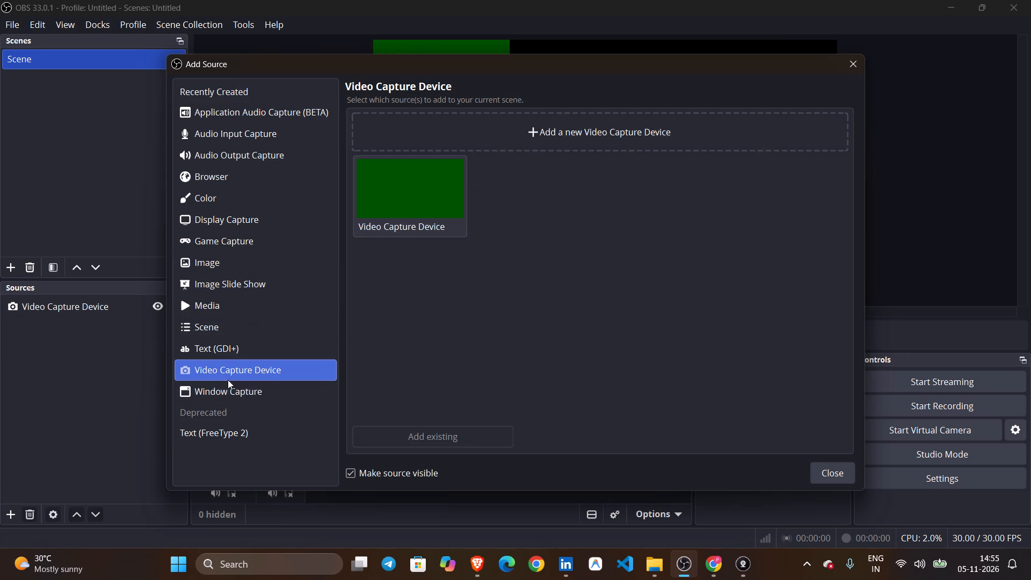
{"action": "left_click", "coordinate": [555, 119]}
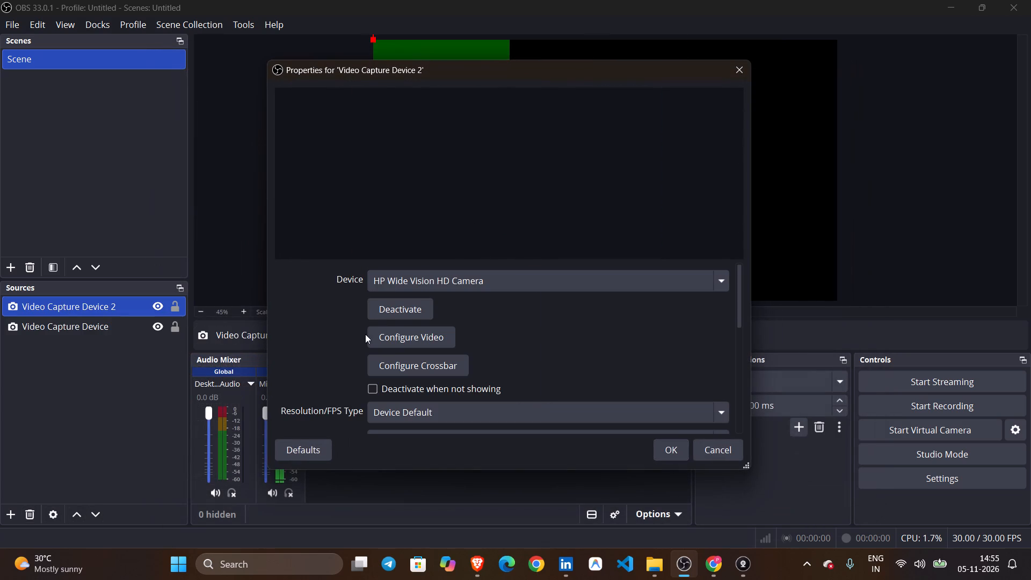
{"action": "left_click", "coordinate": [489, 284]}
{"action": "left_click", "coordinate": [445, 321]}
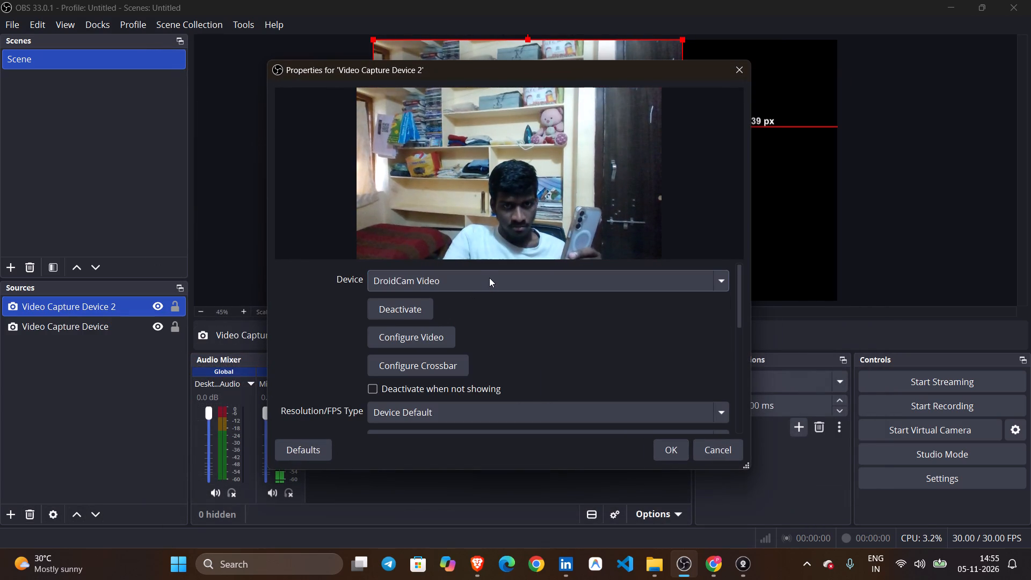
{"action": "left_click", "coordinate": [570, 287]}
{"action": "left_click", "coordinate": [463, 344]}
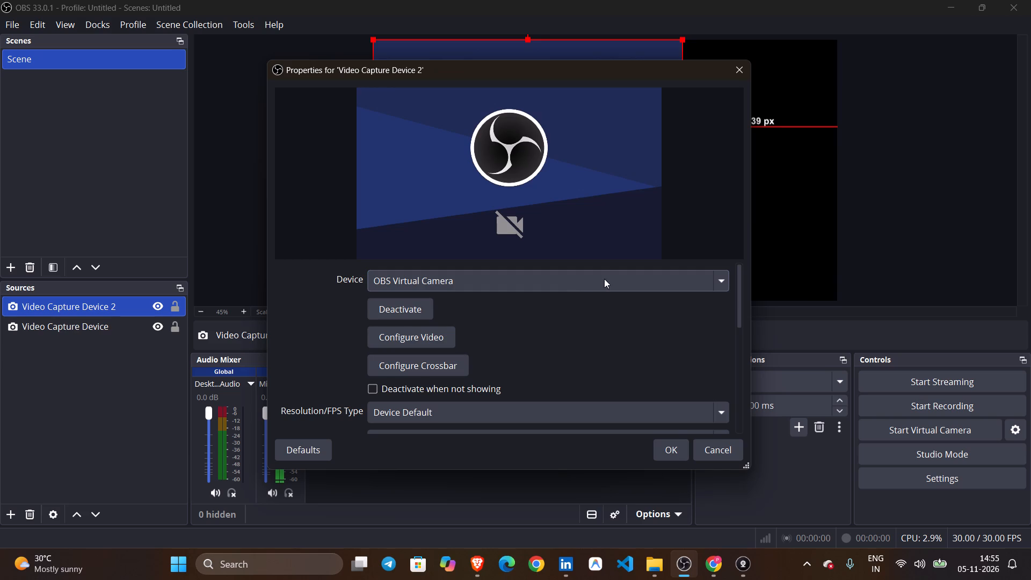
{"action": "left_click", "coordinate": [603, 280]}
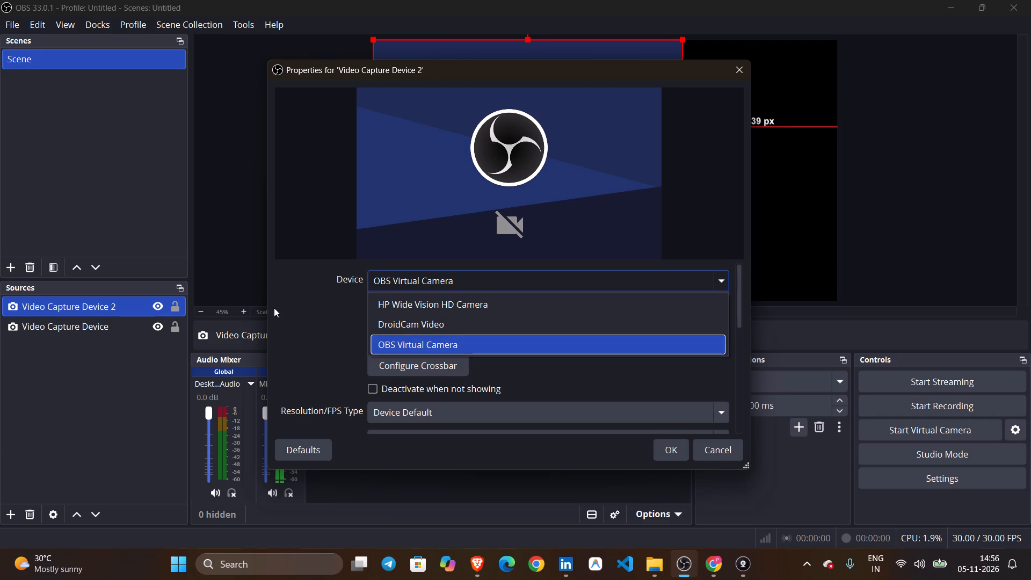
Detach the Scenes dock into a floating window and try to dock it back.
{"action": "left_click", "coordinate": [179, 41]}
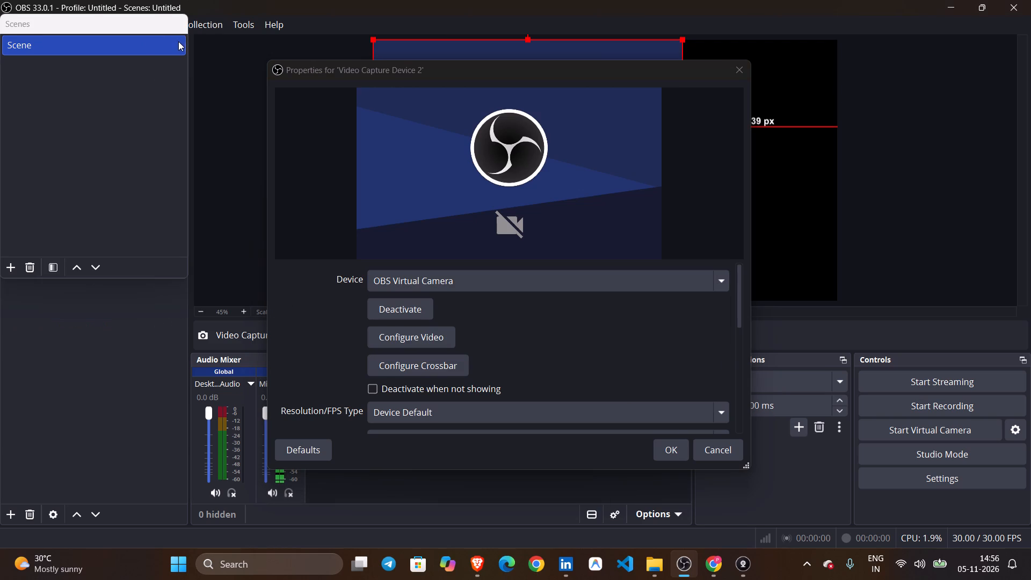
{"action": "left_click", "coordinate": [177, 41]}
{"action": "left_click", "coordinate": [199, 203]}
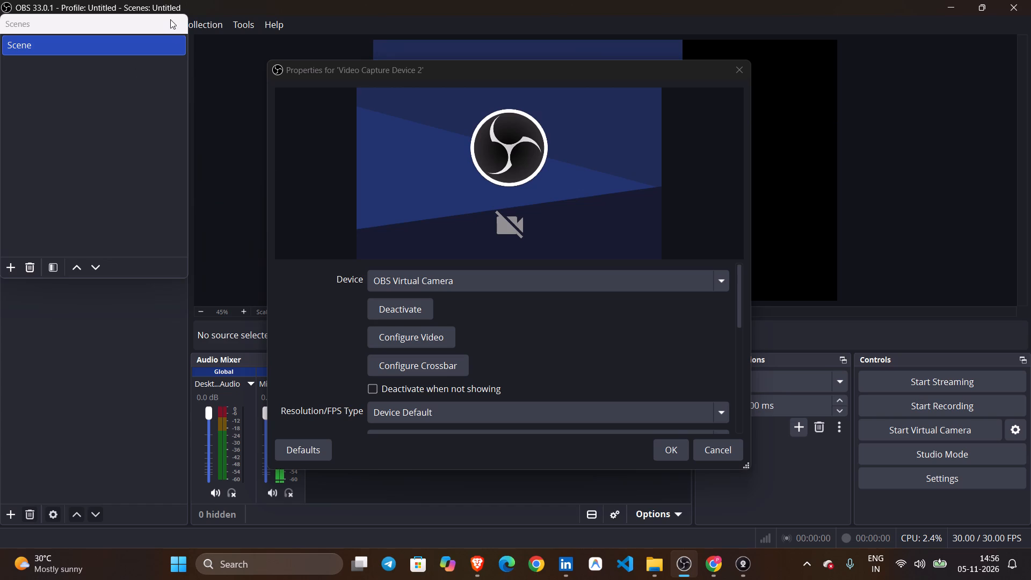
{"action": "left_click", "coordinate": [180, 21]}
{"action": "left_click", "coordinate": [66, 430]}
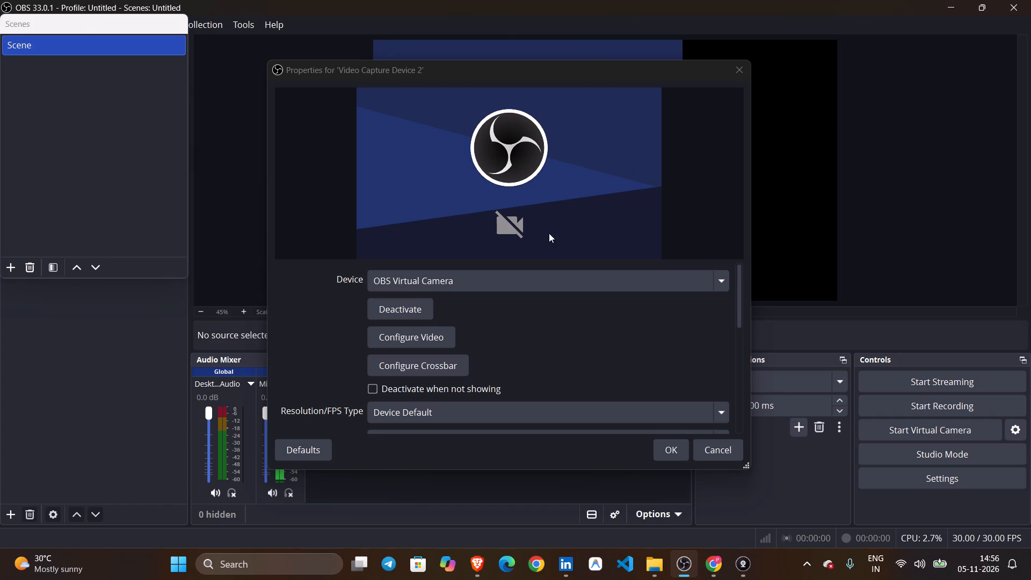
{"action": "left_click", "coordinate": [548, 233]}
Leave the new source's properties, switch to DroidCam Client and refresh the list of devices available to add.
{"action": "left_click", "coordinate": [749, 74]}
{"action": "left_click", "coordinate": [744, 566]}
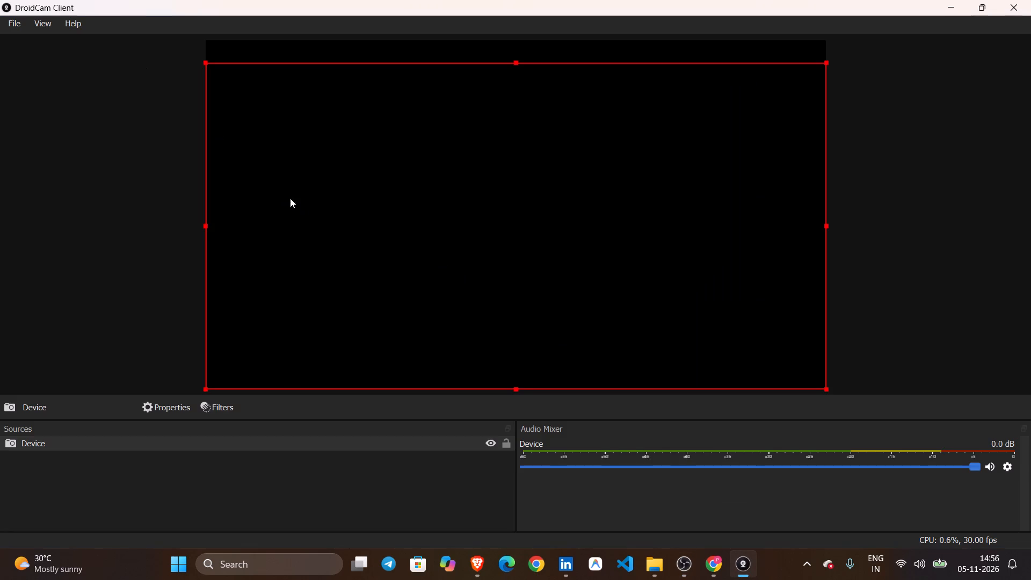
{"action": "left_click", "coordinate": [4, 26]}
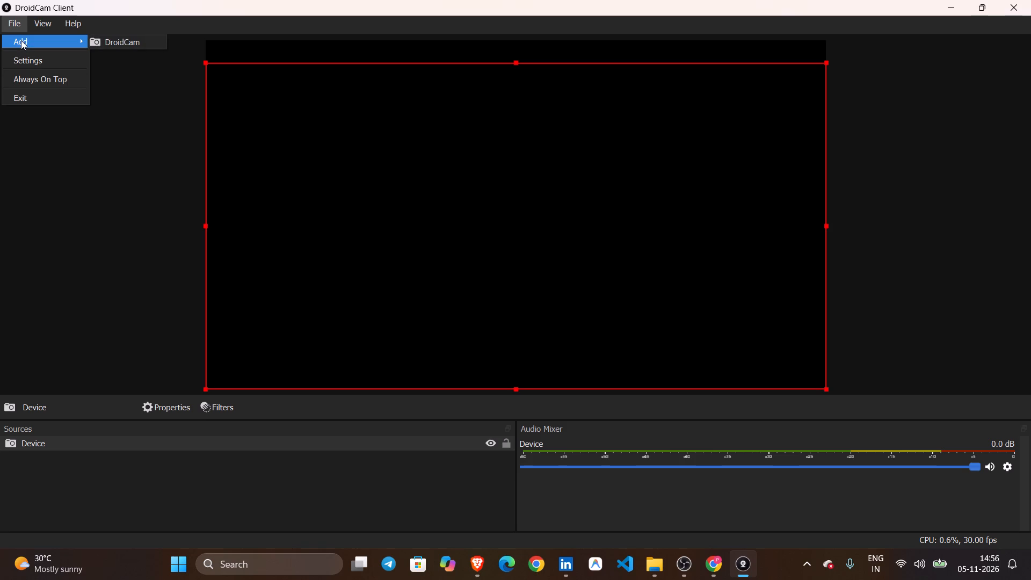
{"action": "left_click", "coordinate": [21, 40]}
{"action": "left_click", "coordinate": [112, 39]}
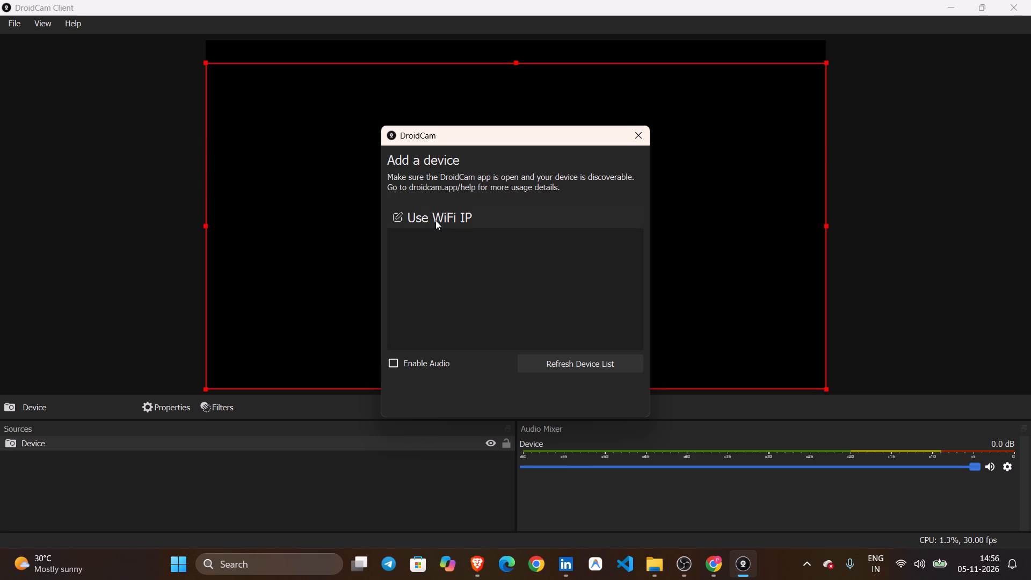
{"action": "left_click", "coordinate": [554, 361]}
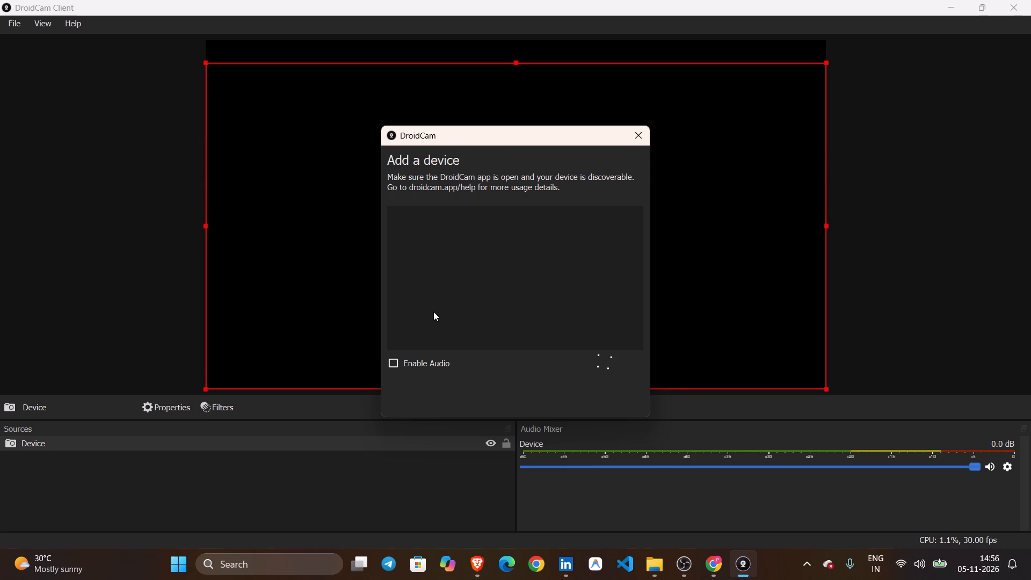
{"action": "left_click", "coordinate": [632, 136]}
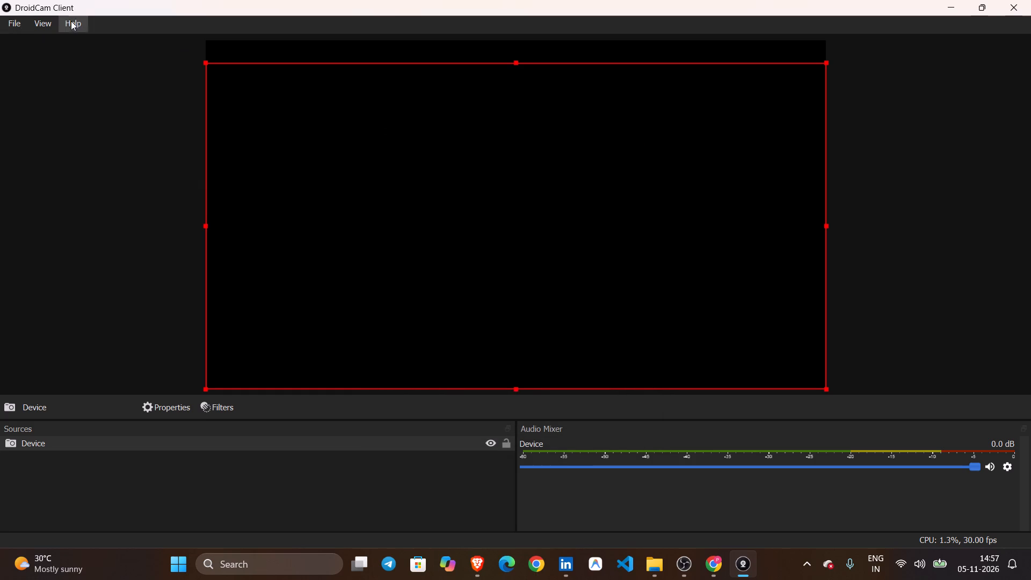
Show the DroidCam Controls and dock them across the full width above the preview.
{"action": "left_click", "coordinate": [48, 20]}
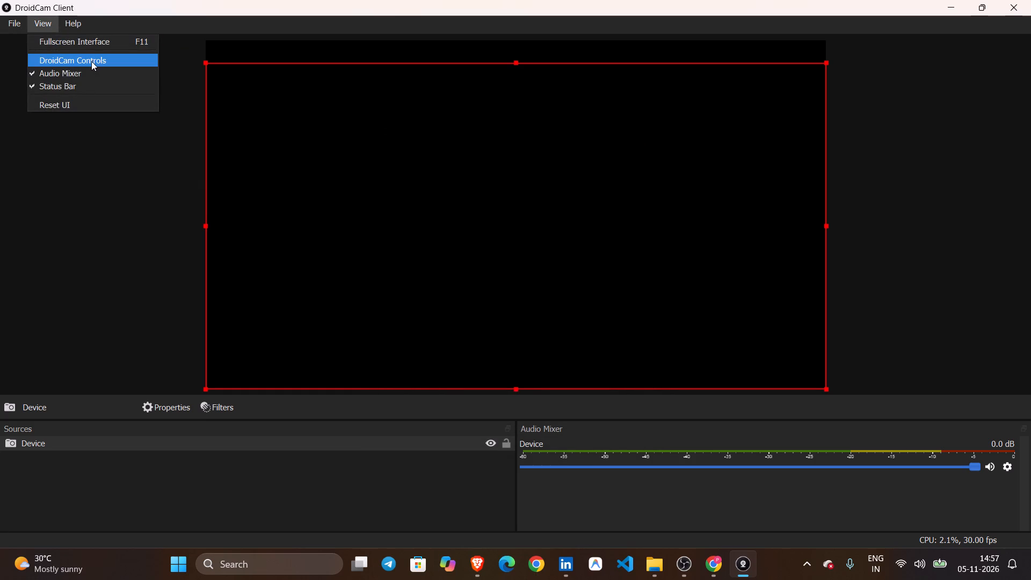
{"action": "left_click", "coordinate": [88, 61]}
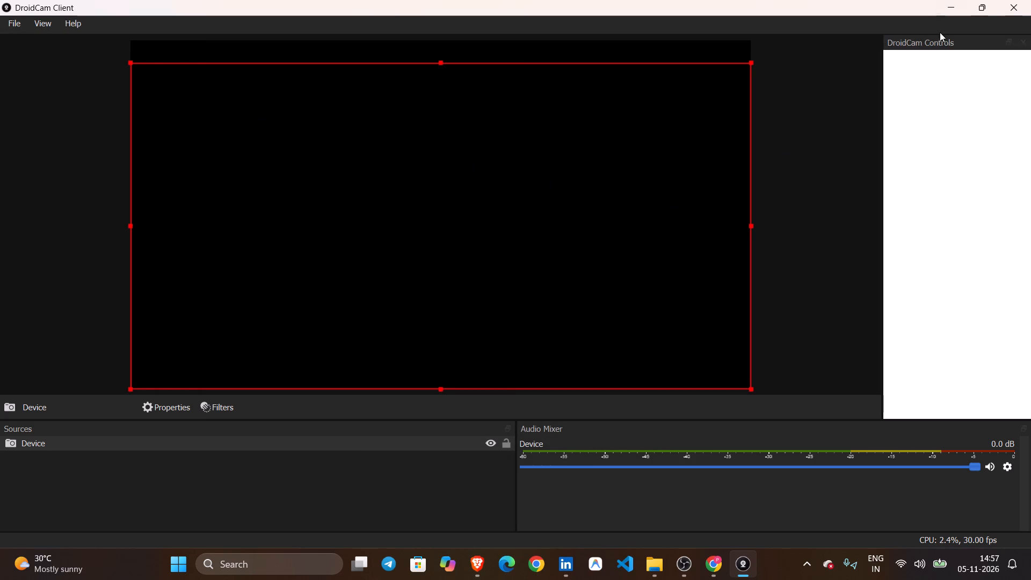
{"action": "left_click_drag", "start_coordinate": [943, 47], "coordinate": [793, 42]}
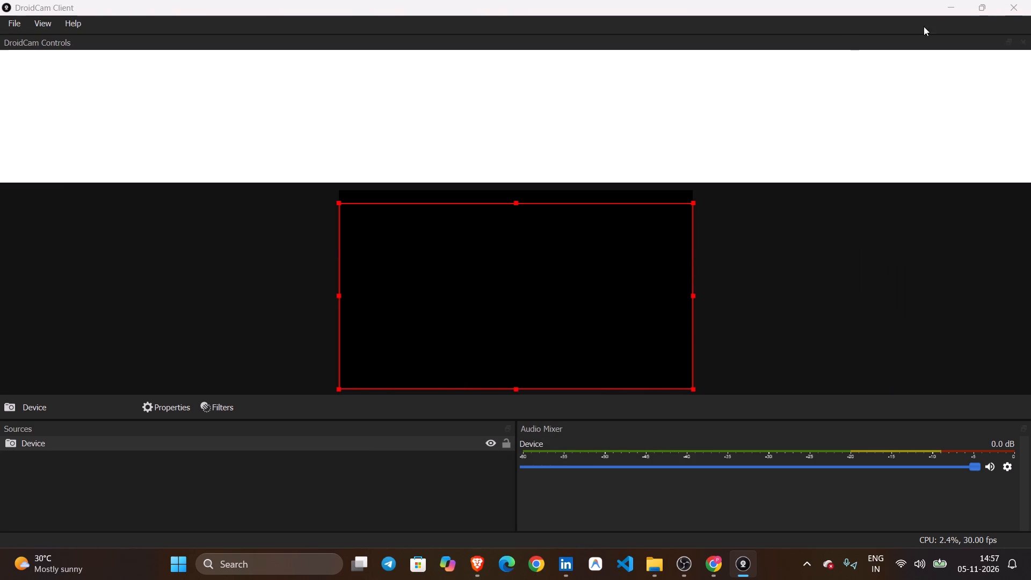
Close the DroidCam Client window and discard the unsaved changes to Video Capture Device 2 in OBS Studio.
{"action": "left_click", "coordinate": [1021, 4]}
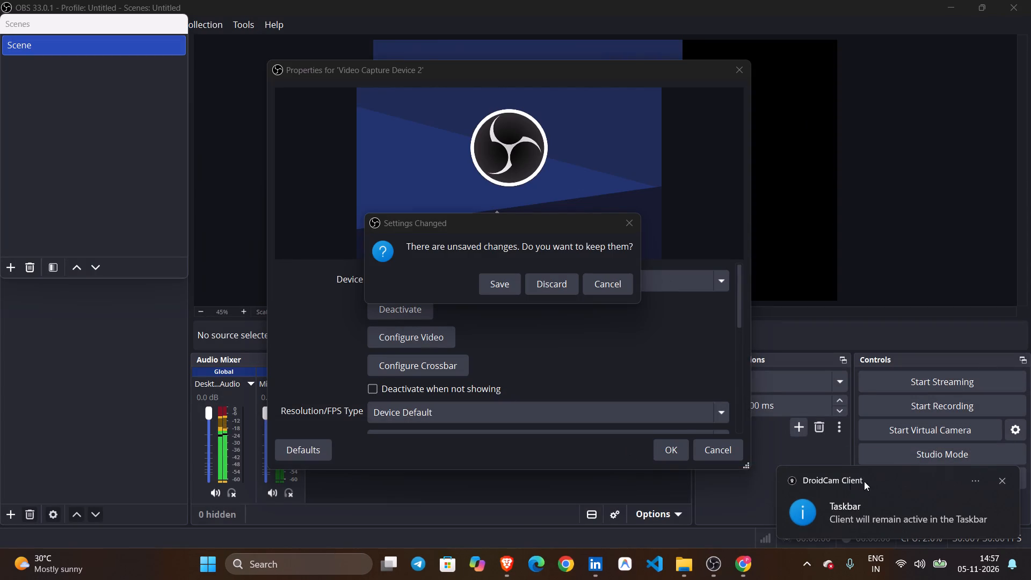
{"action": "left_click", "coordinate": [704, 567]}
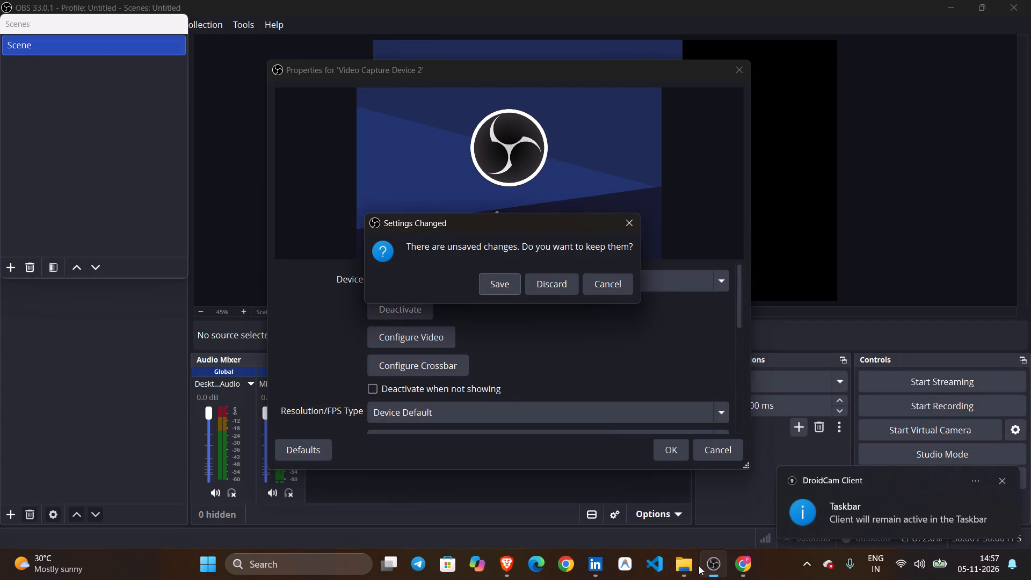
{"action": "left_click", "coordinate": [536, 285]}
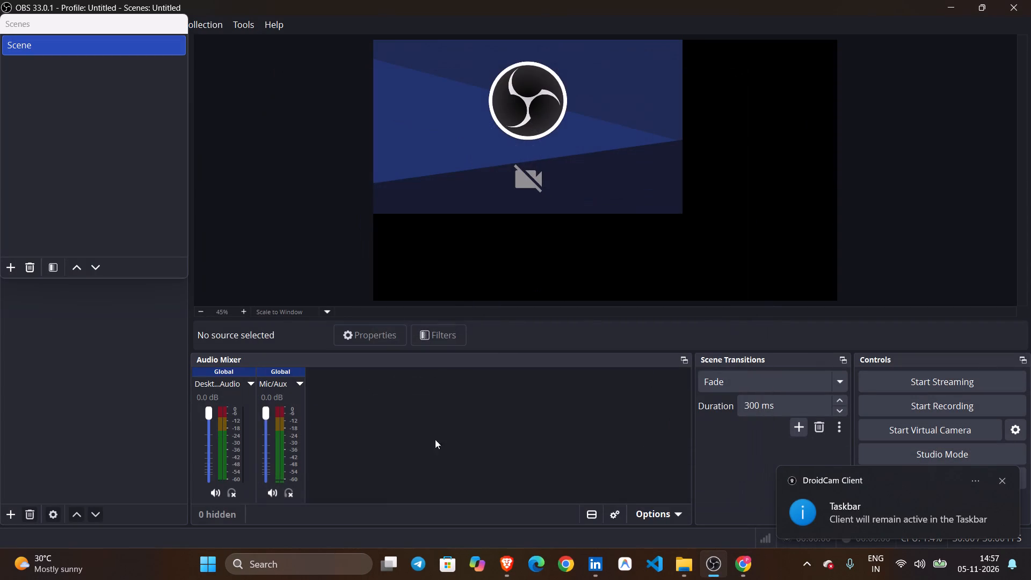
Find DroidCam Client through a Windows search for "droi" and request its uninstallation, opening the installed apps settings.
{"action": "left_click", "coordinate": [288, 563]}
{"action": "type", "text": "droi"}
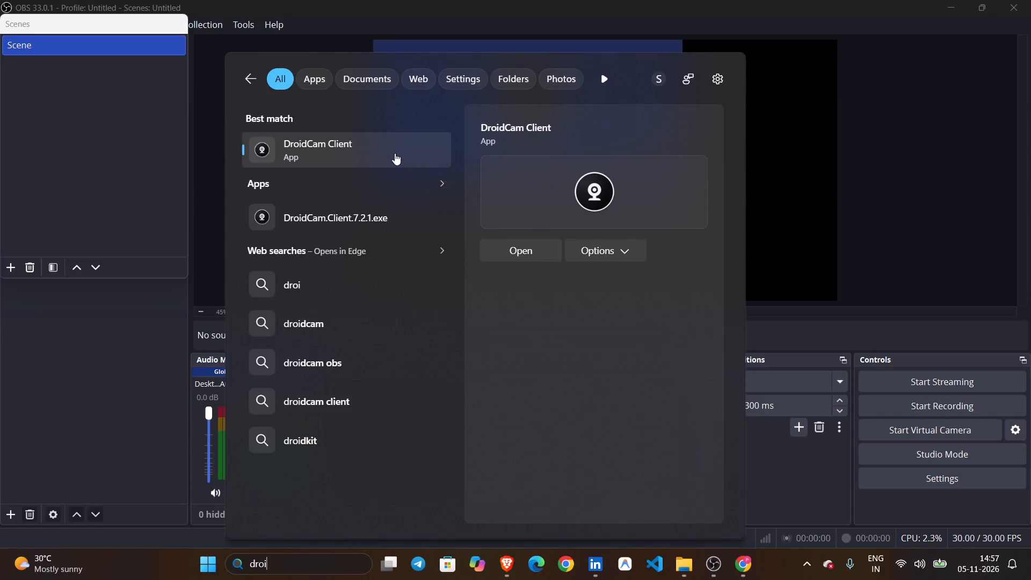
{"action": "right_click", "coordinate": [395, 153]}
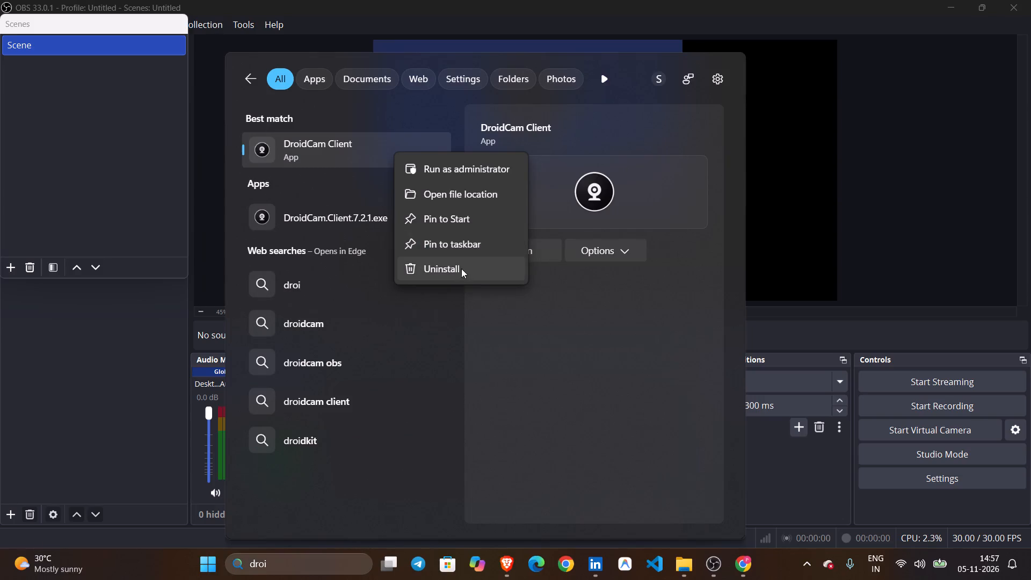
{"action": "left_click", "coordinate": [461, 269]}
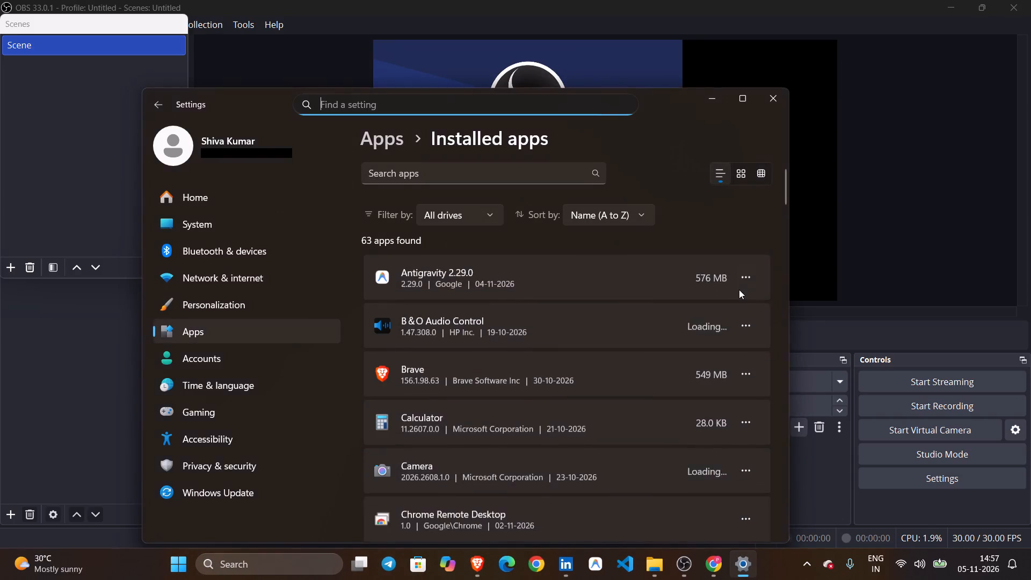
Filter the installed apps by "droid" and uninstall DroidCam Client.
{"action": "scroll", "coordinate": [722, 376], "scroll_direction": "down", "scroll_amount": 1}
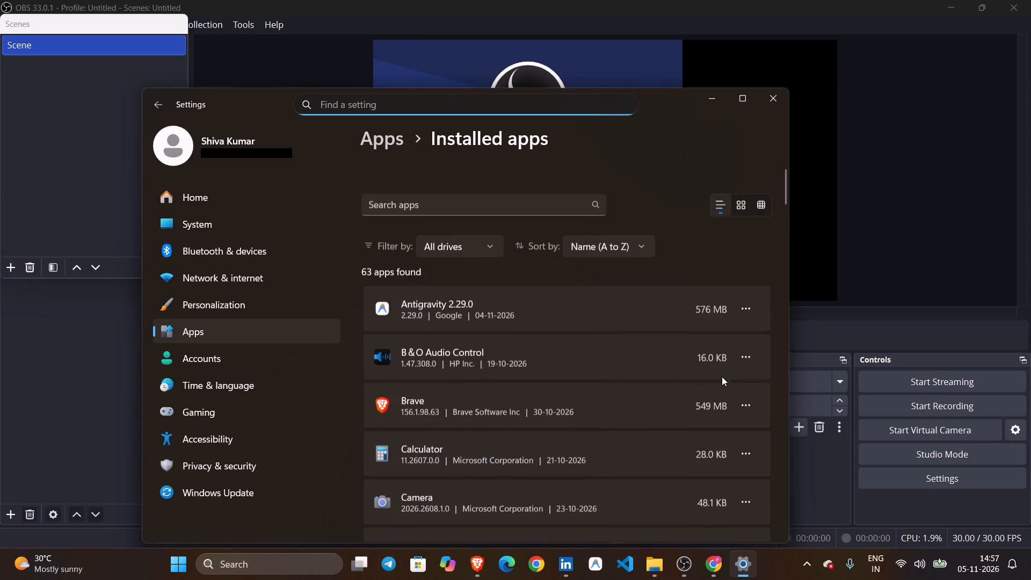
{"action": "left_click", "coordinate": [478, 198]}
{"action": "type", "text": "doi"}
{"action": "key", "text": "BackSpace"}
{"action": "key", "text": "BackSpace"}
{"action": "type", "text": "roid"}
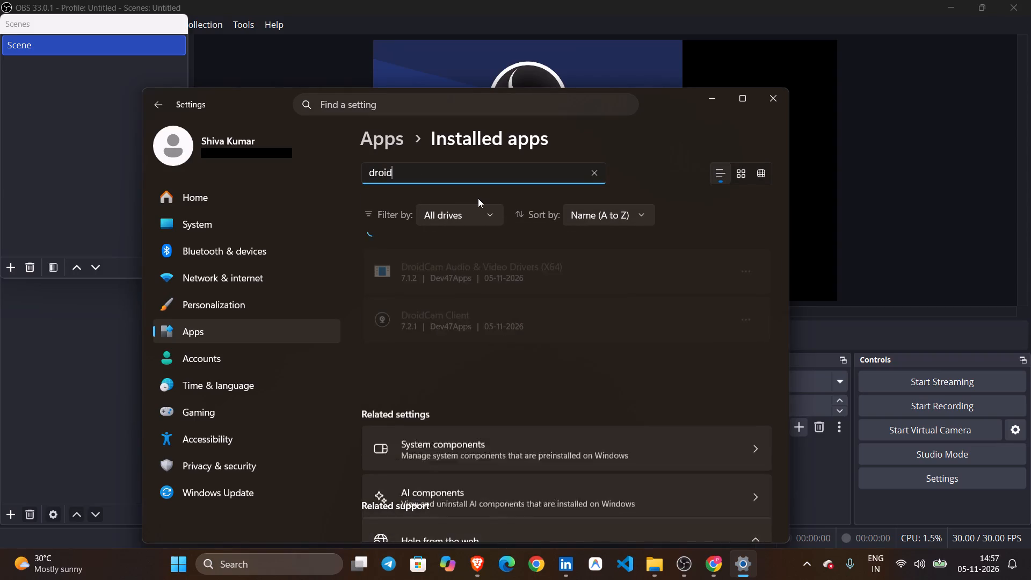
{"action": "left_click", "coordinate": [748, 279]}
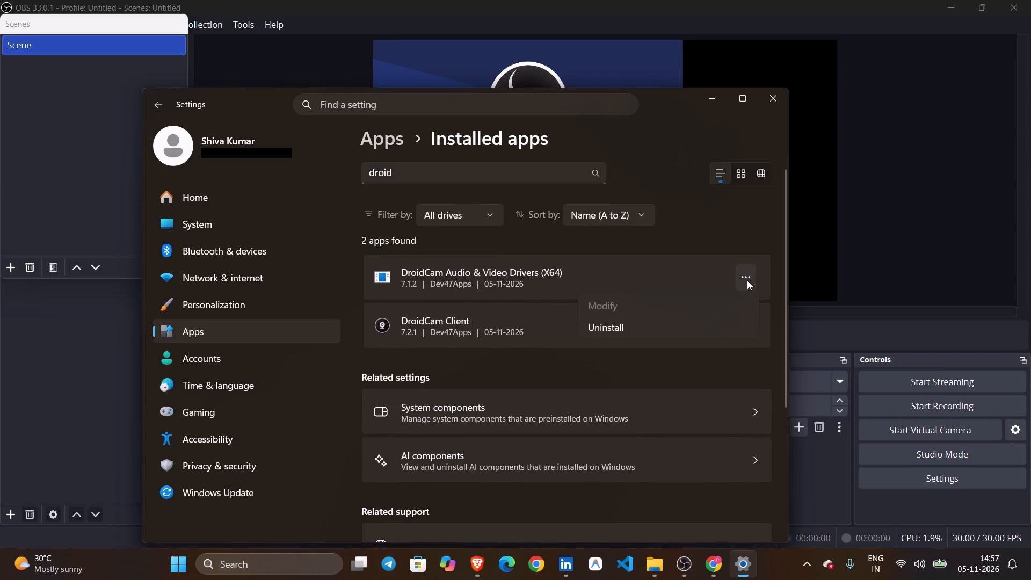
{"action": "left_click", "coordinate": [520, 372]}
{"action": "left_click", "coordinate": [747, 328]}
{"action": "left_click", "coordinate": [640, 375]}
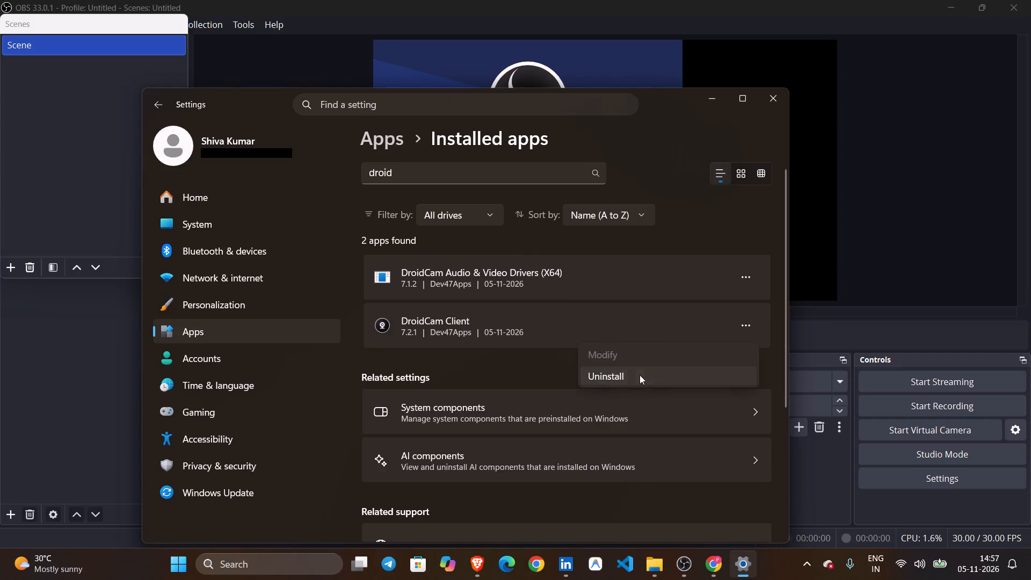